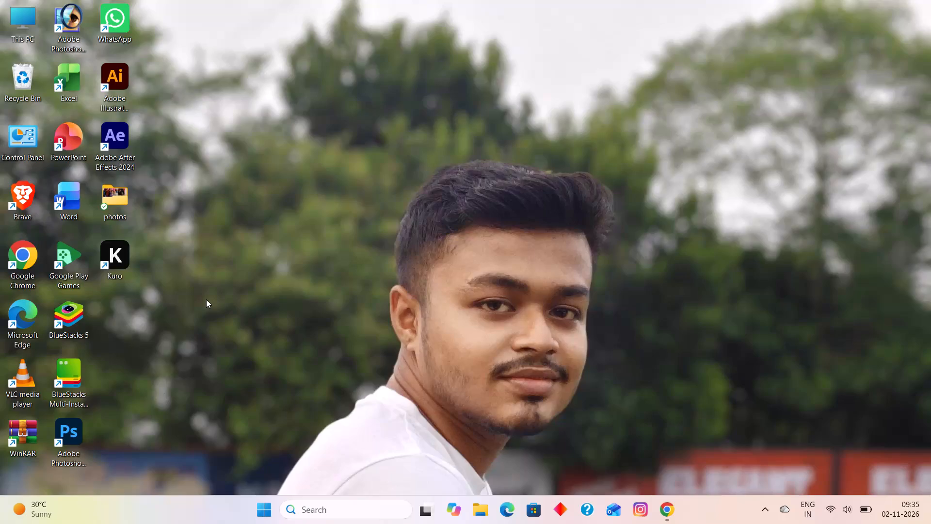
Open Word and create a new blank document.
scroll(0, 308, up, 1)
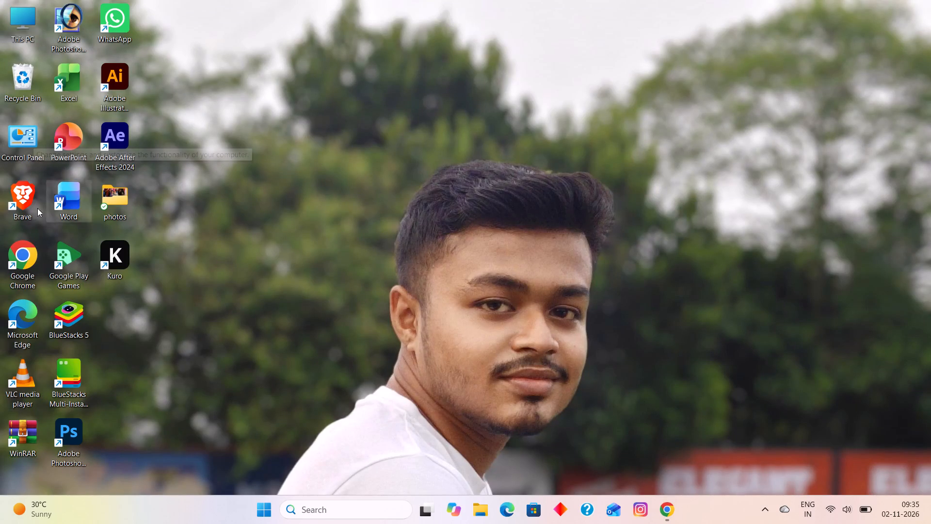
double_click(72, 200)
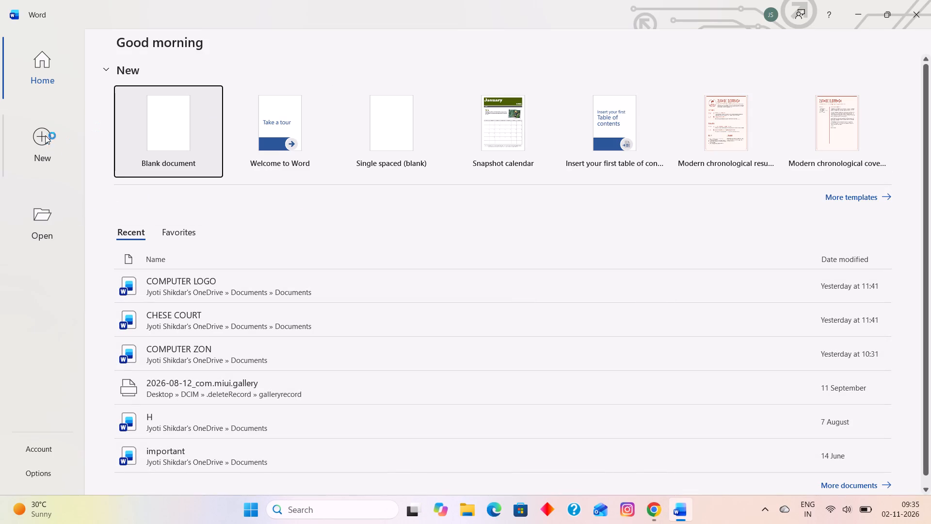
double_click(135, 123)
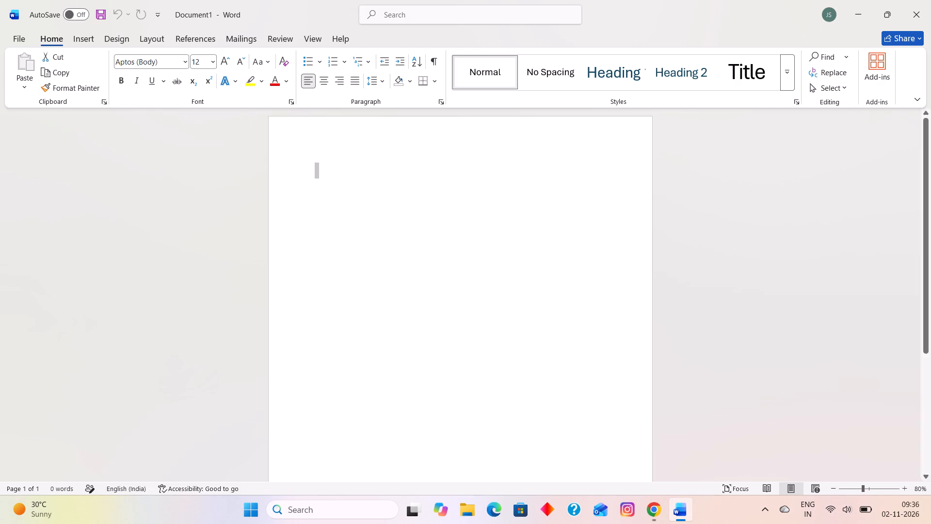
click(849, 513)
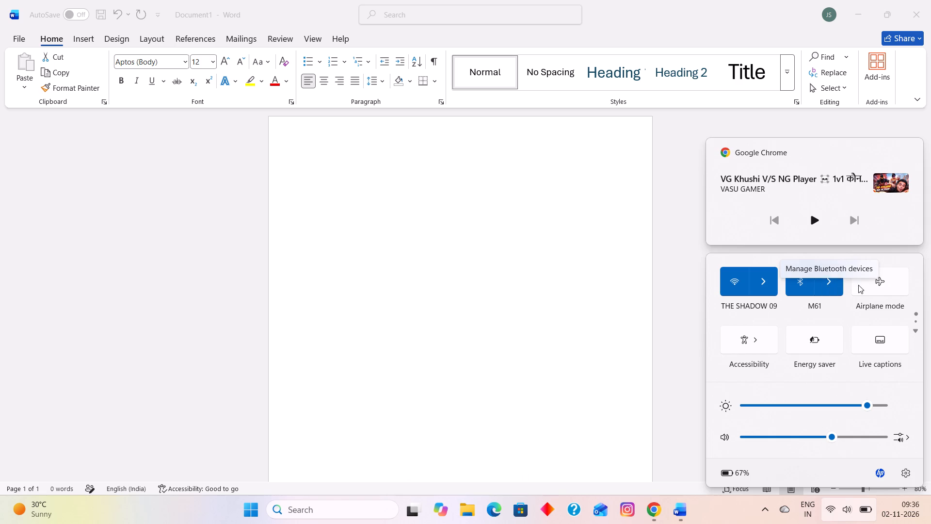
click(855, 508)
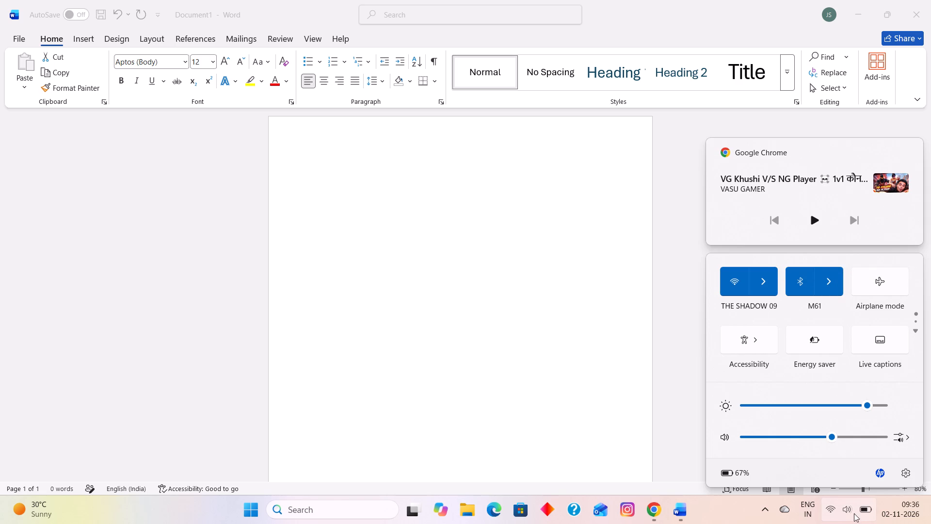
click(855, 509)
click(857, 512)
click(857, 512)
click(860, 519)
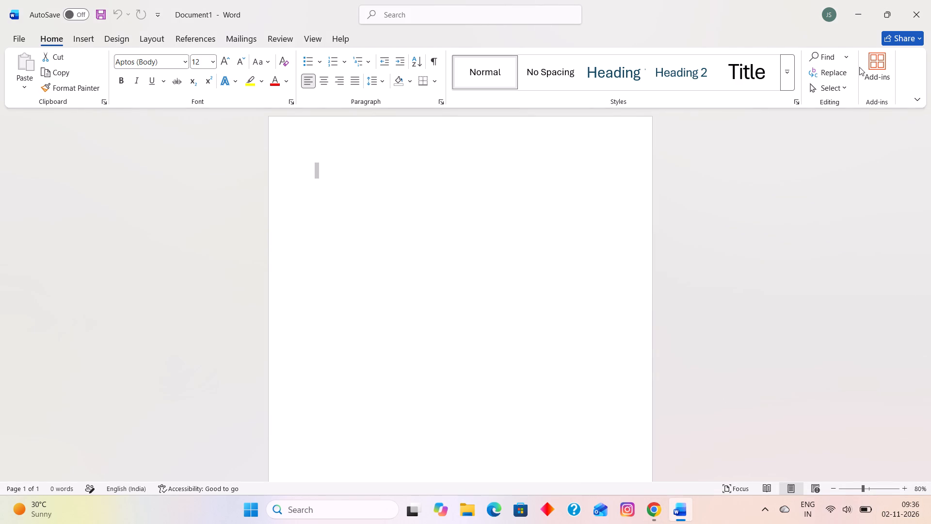
Minimize the blank Word document and bring up the options for the empty desktop area.
click(863, 26)
right_click(433, 242)
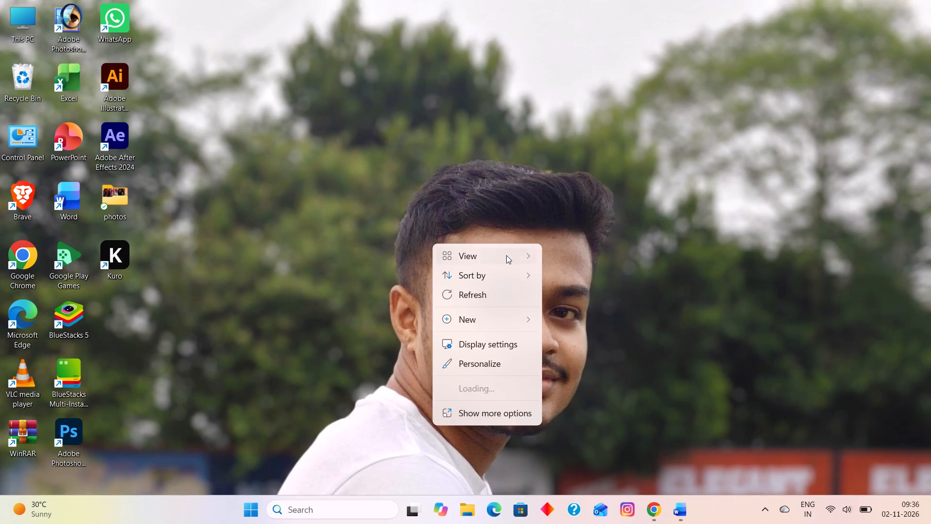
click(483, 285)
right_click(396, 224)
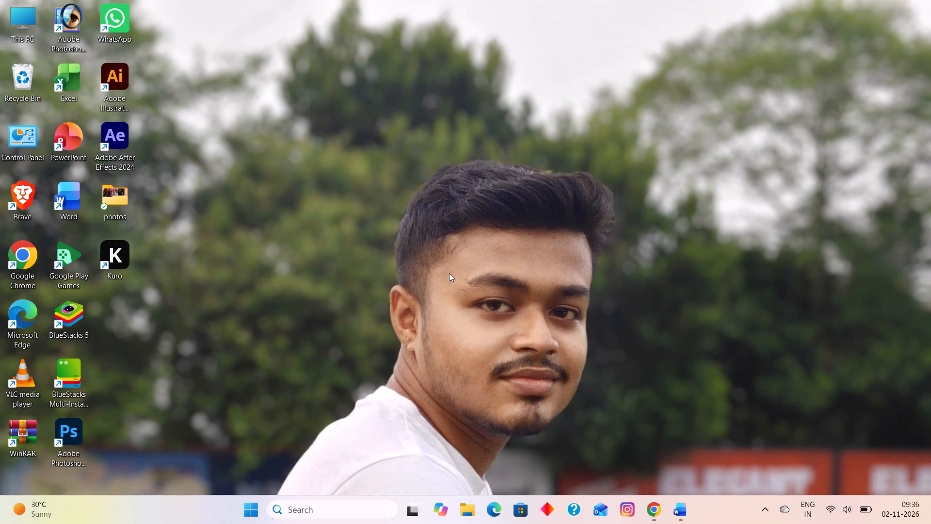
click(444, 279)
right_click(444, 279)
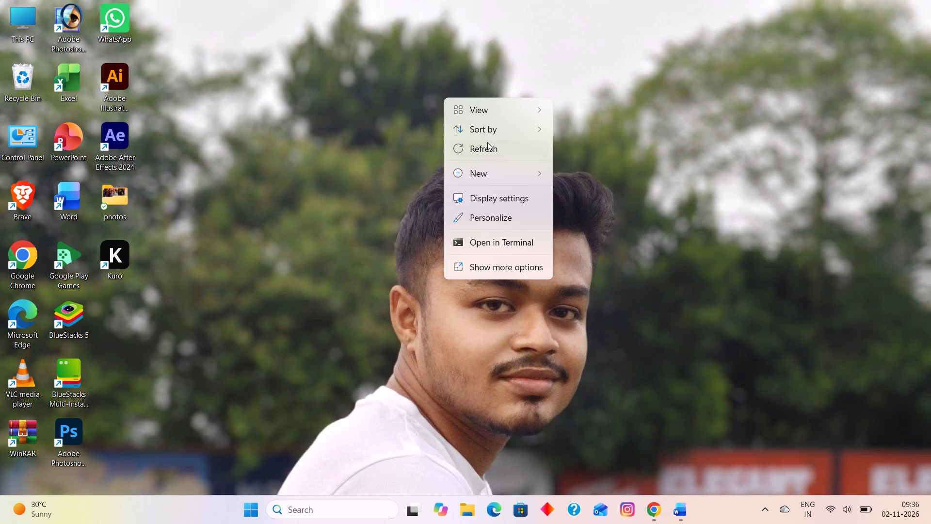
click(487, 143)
Switch to Chrome and play the "Dil Mein Hai Pyar Tera Hoton Pe Gitwa" song mix from the YouTube home feed.
click(649, 518)
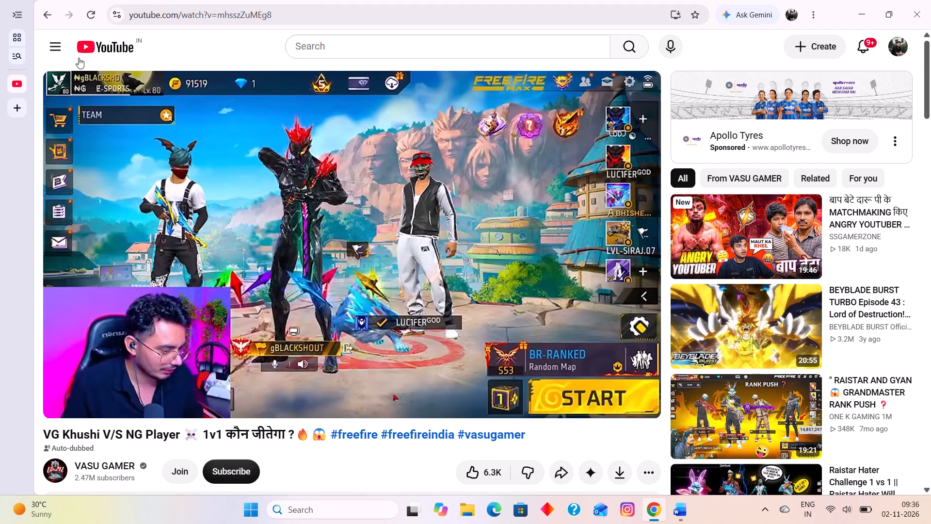
click(60, 47)
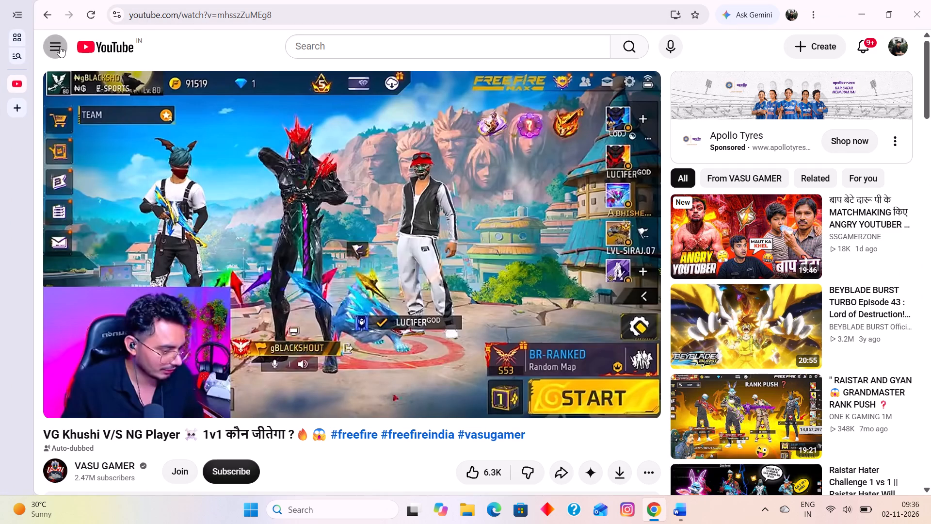
click(117, 92)
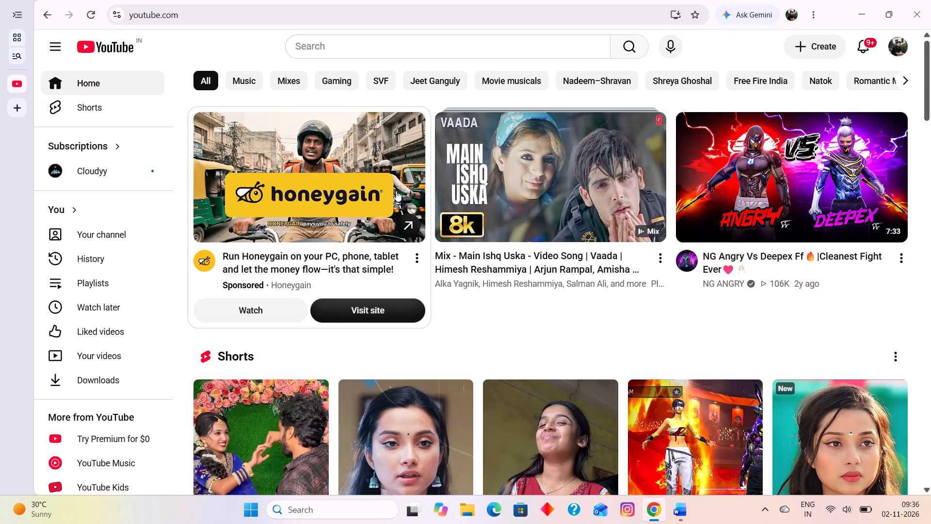
scroll(430, 190, down, 5)
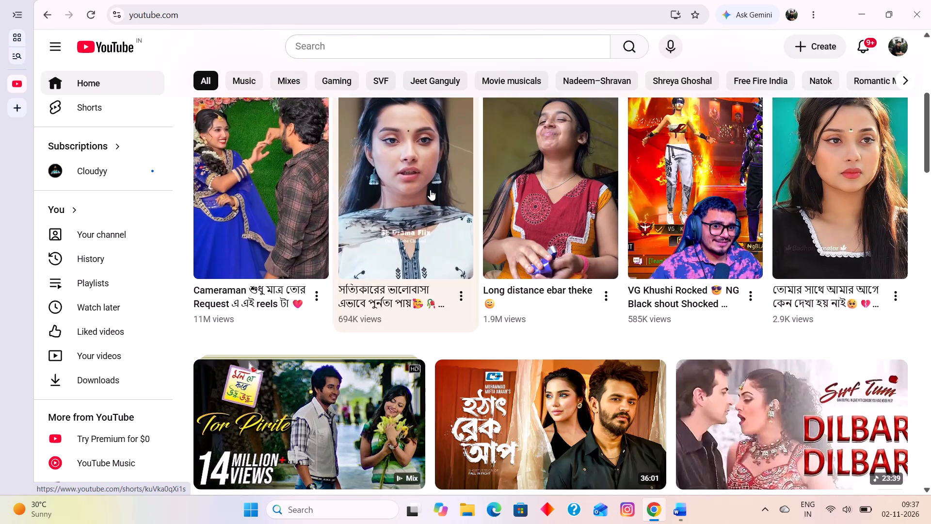
scroll(430, 190, down, 5)
scroll(431, 190, up, 2)
scroll(431, 190, down, 3)
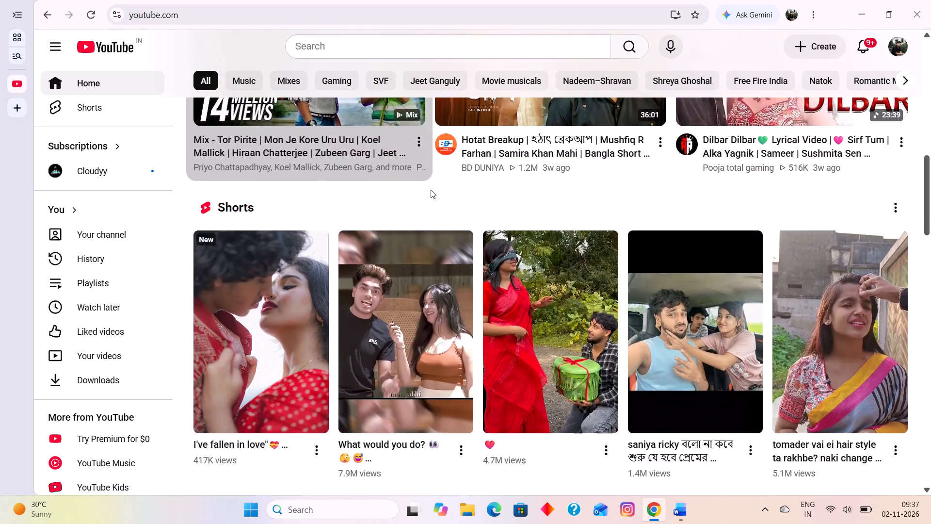
scroll(431, 190, down, 6)
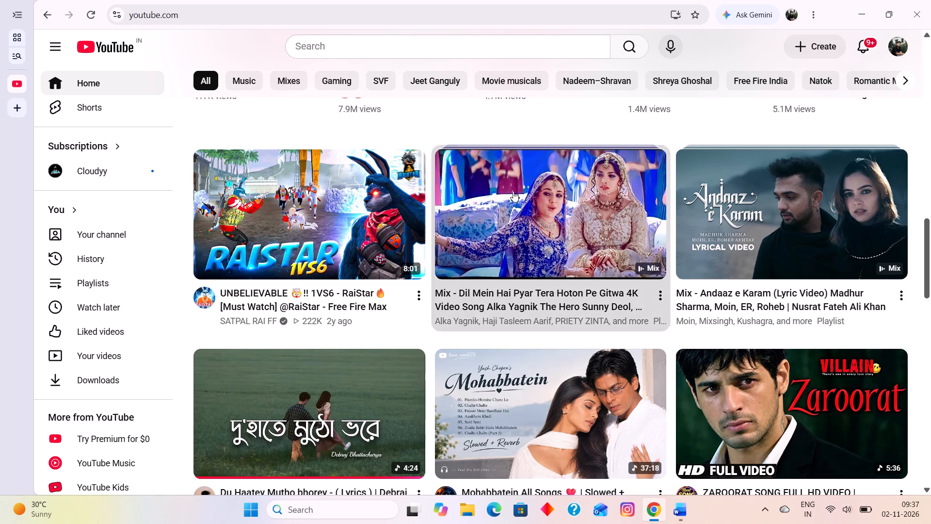
click(580, 193)
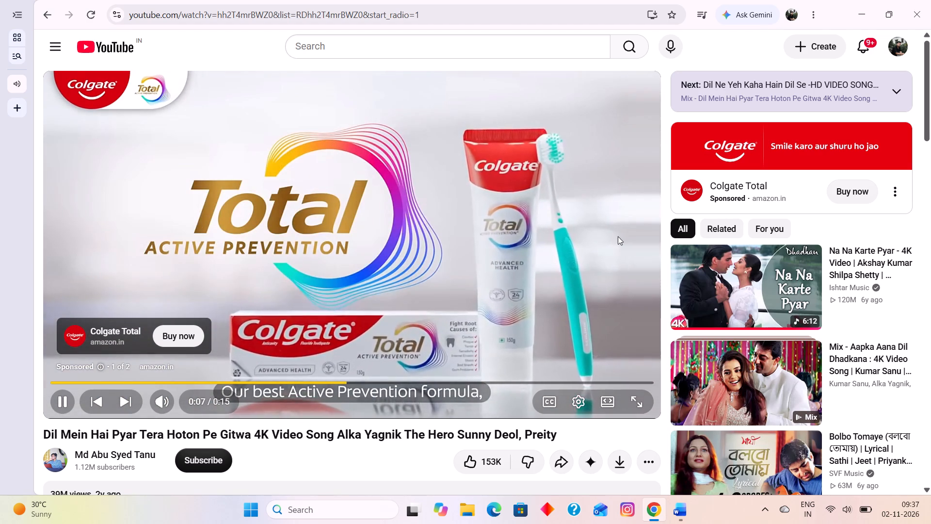
Adjust the system sound volume, finishing at 62.
click(849, 504)
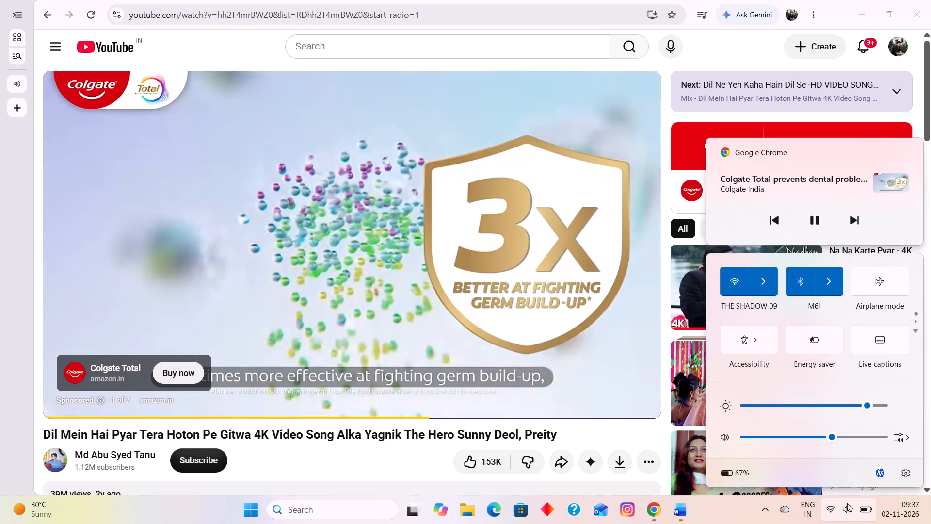
click(813, 435)
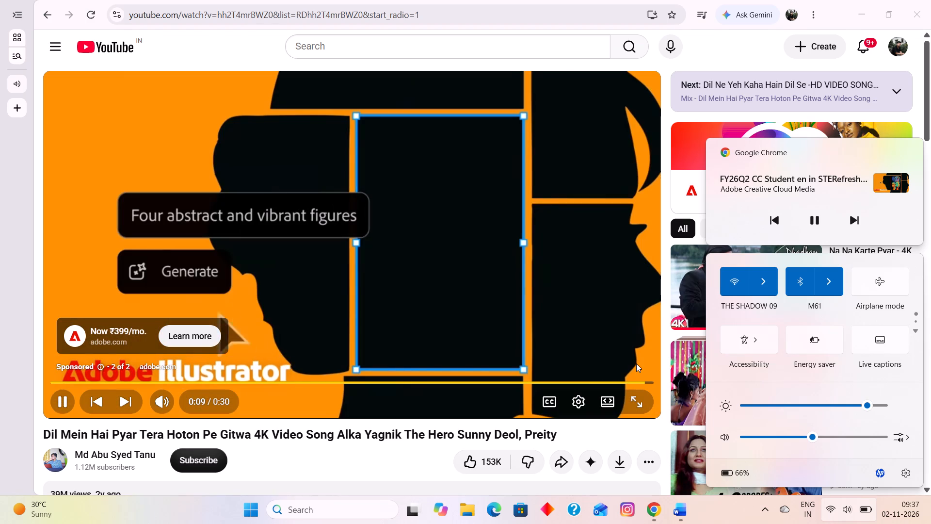
click(636, 363)
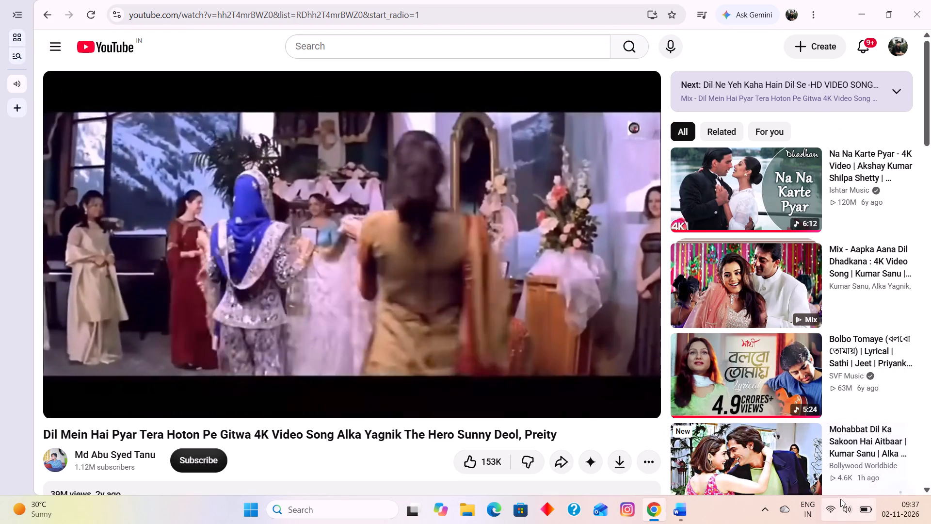
click(840, 500)
click(830, 436)
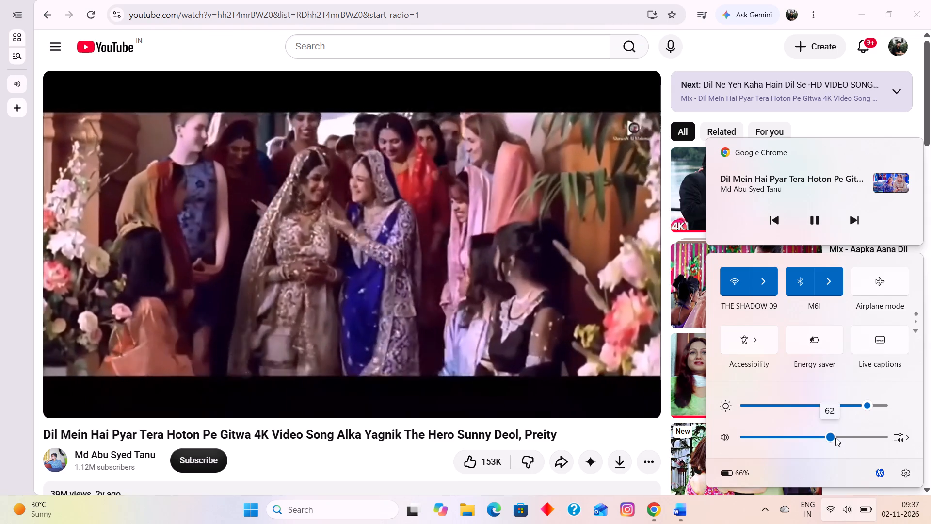
click(848, 508)
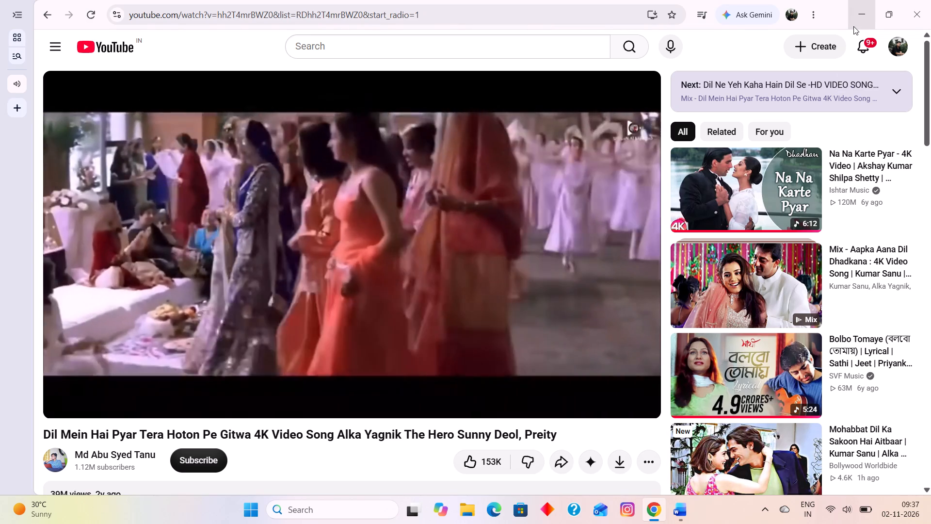
Switch to the blank Word document and insert a WordArt in the hollow blue-outline style.
click(683, 505)
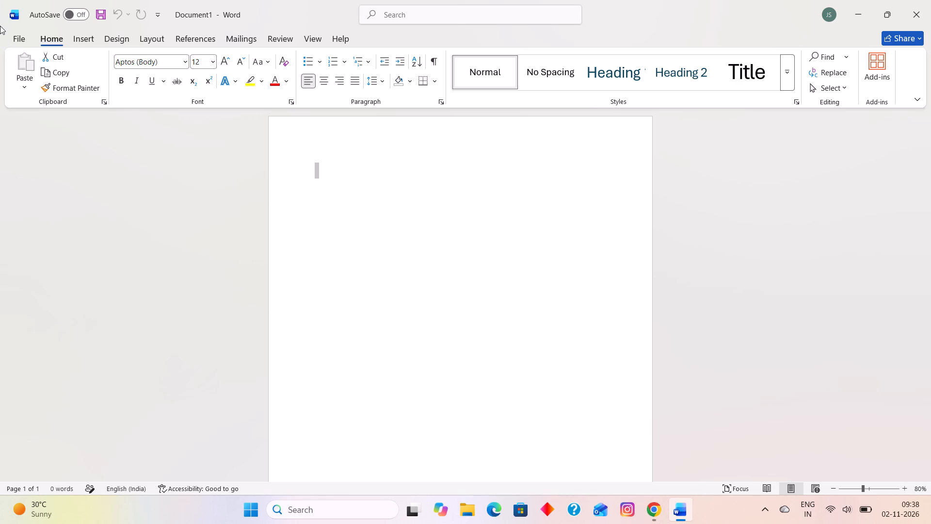
click(93, 40)
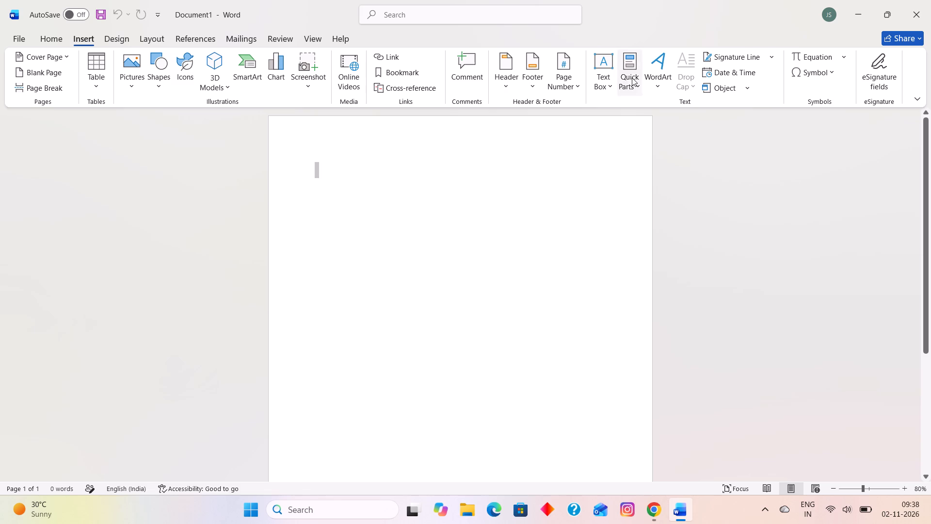
click(650, 66)
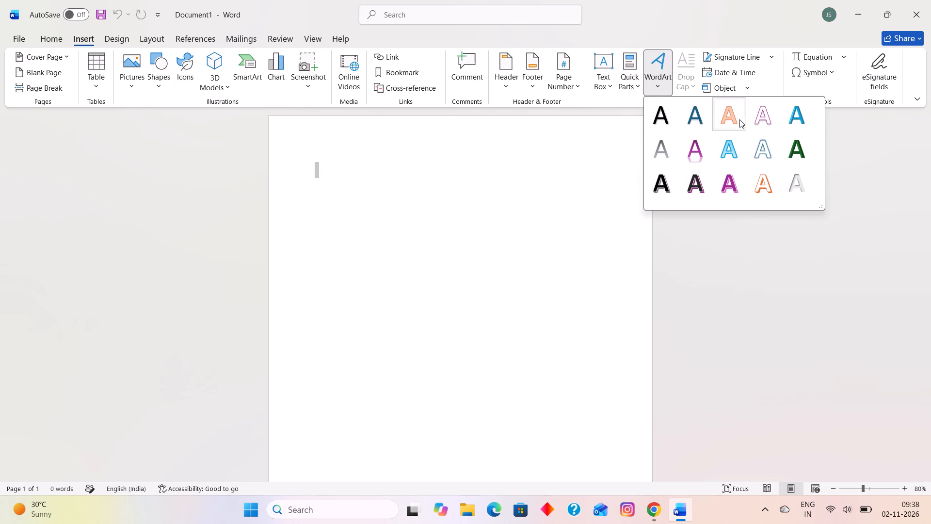
click(738, 119)
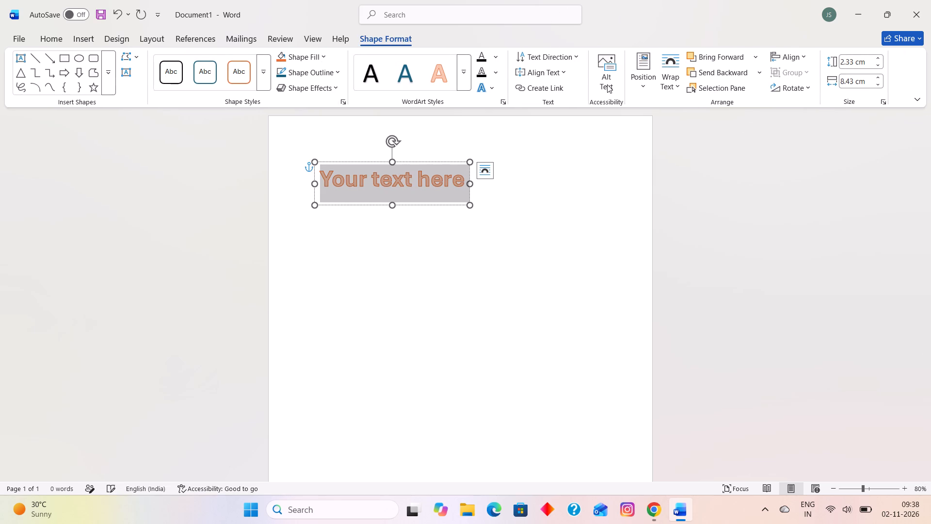
click(463, 72)
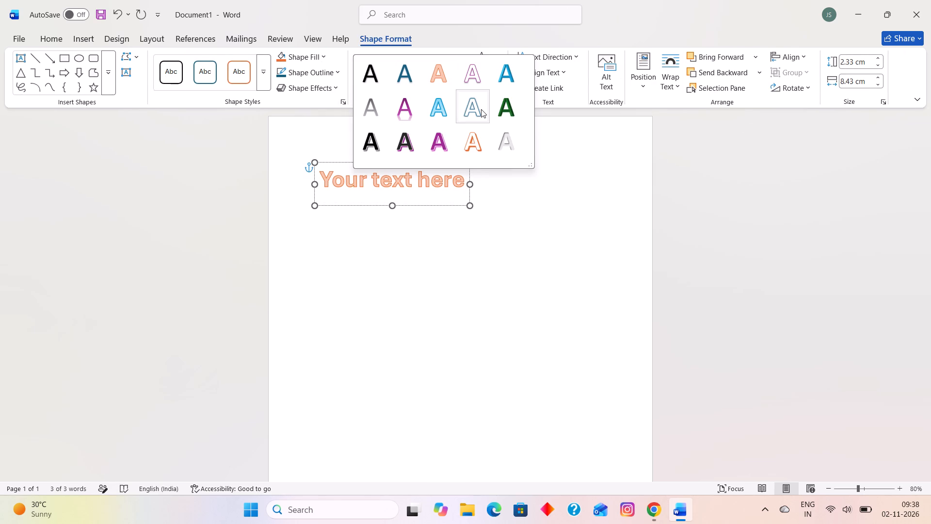
click(481, 110)
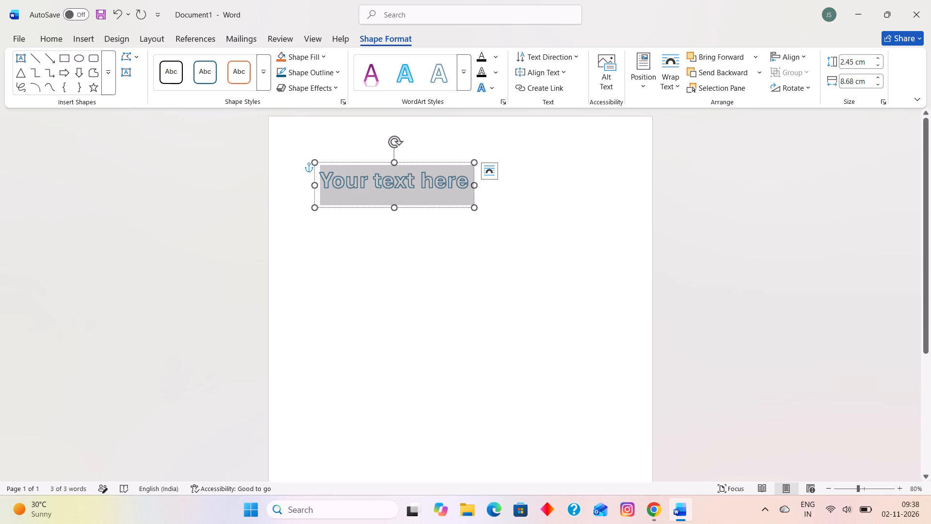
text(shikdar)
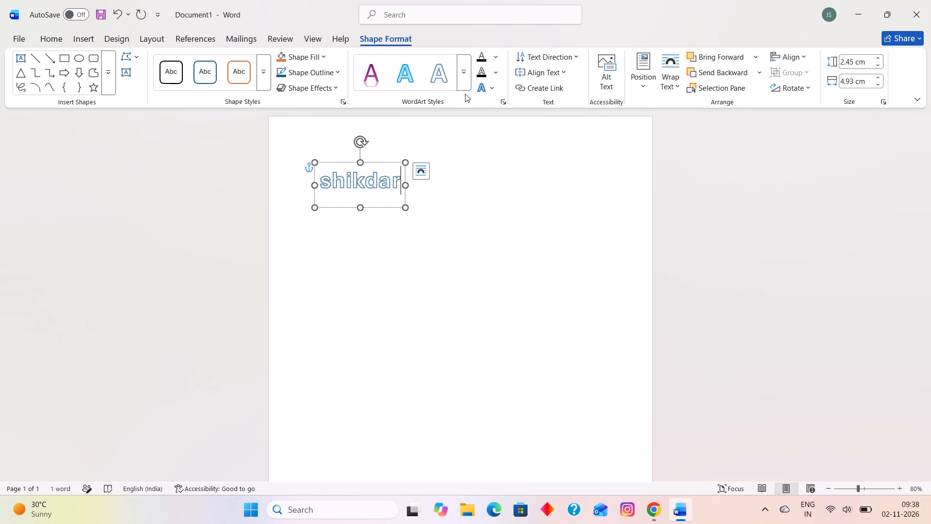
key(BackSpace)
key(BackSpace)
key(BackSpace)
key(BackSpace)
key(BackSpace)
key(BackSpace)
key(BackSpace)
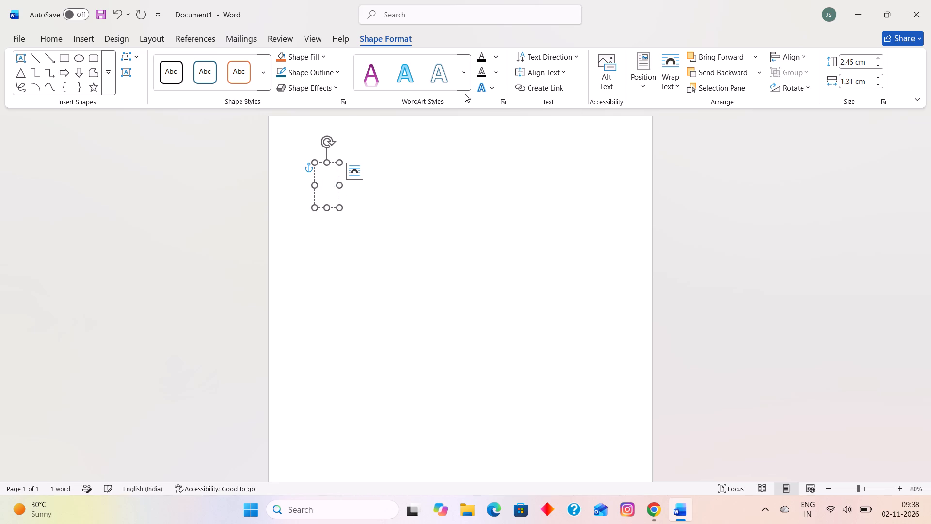
Enter "SHIKDAR DRUG HOUSE" in capitals as the WordArt text.
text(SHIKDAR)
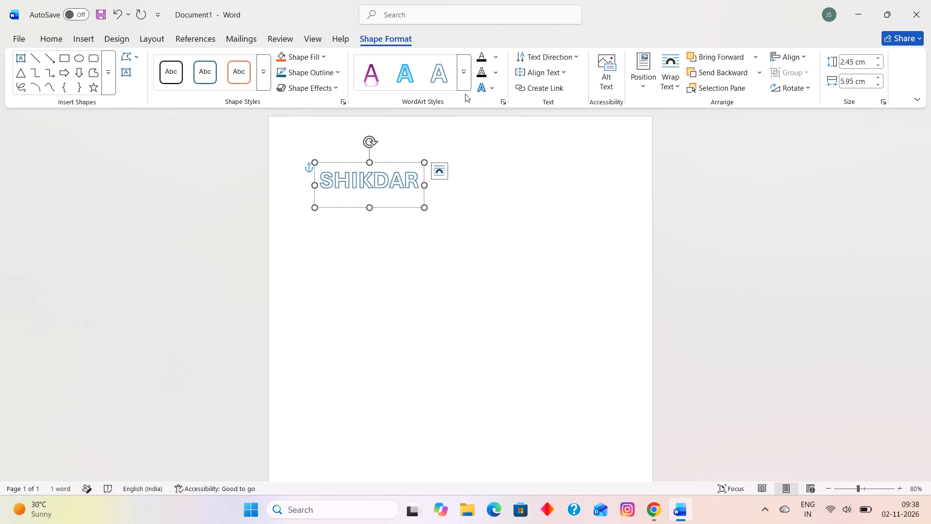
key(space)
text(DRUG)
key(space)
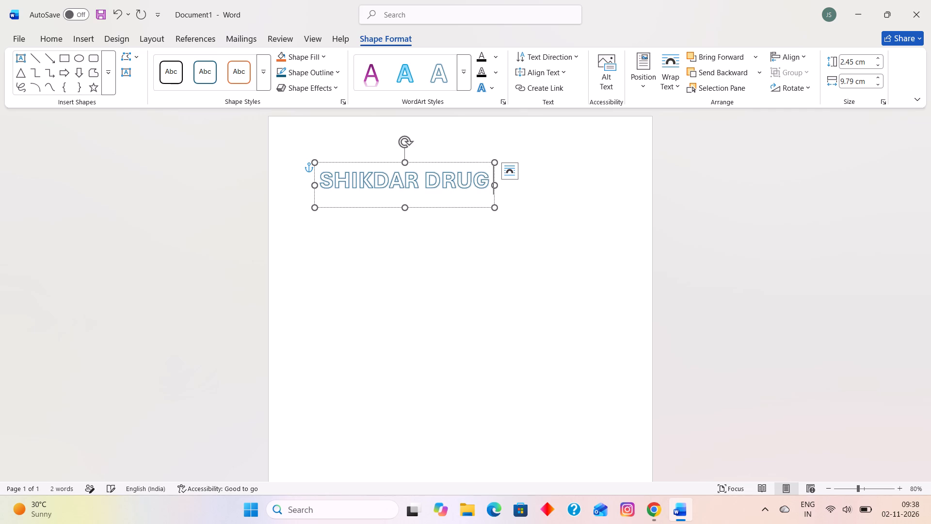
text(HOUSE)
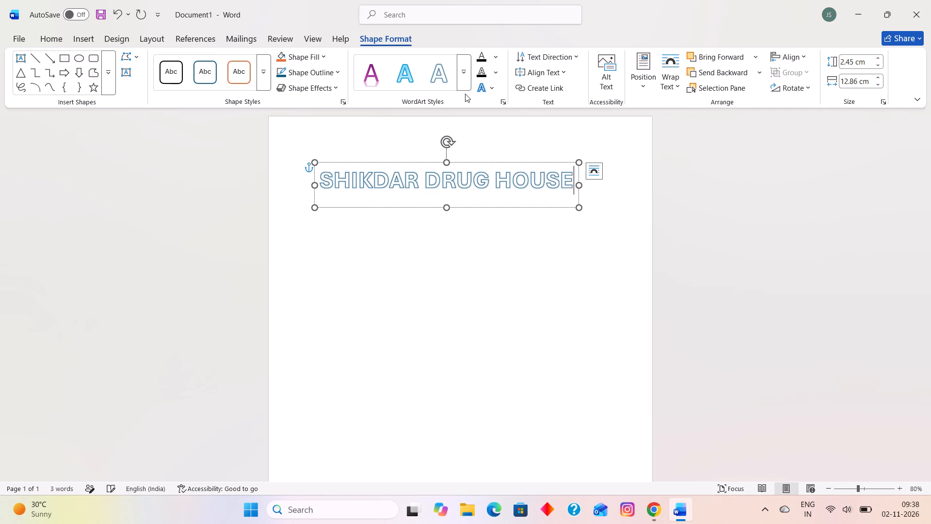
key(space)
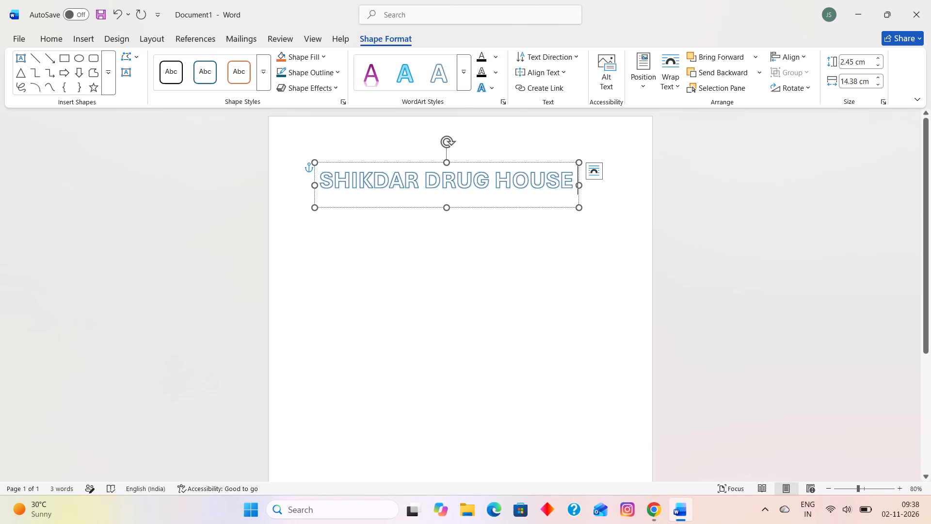
Enlarge the WordArt box to about 3.3 cm high by 15.6 cm wide and centre it slightly better across the page.
drag(581, 210, 592, 217)
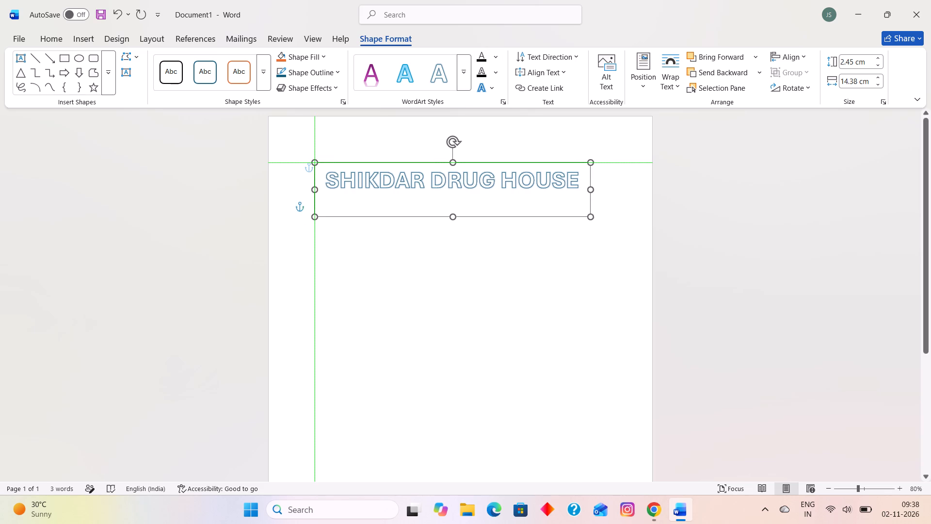
drag(592, 217, 601, 223)
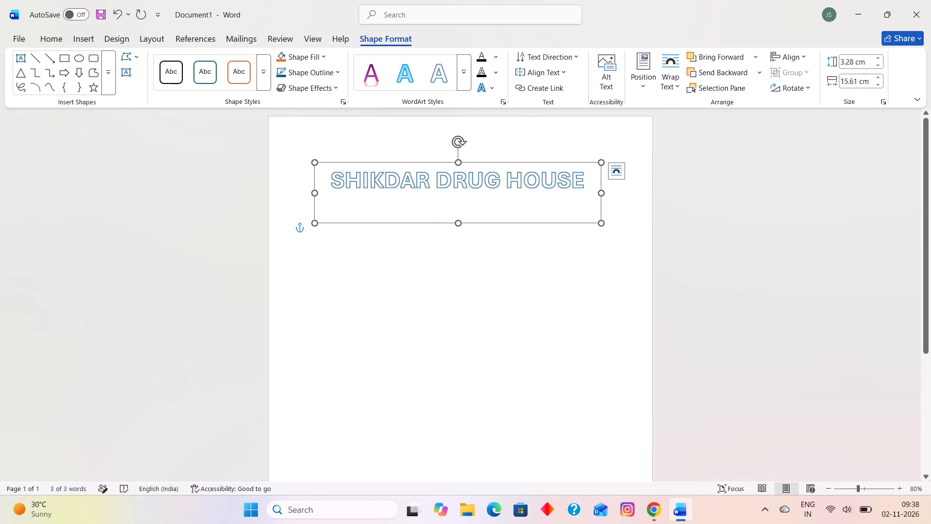
drag(503, 162, 516, 163)
drag(516, 163, 511, 164)
click(715, 241)
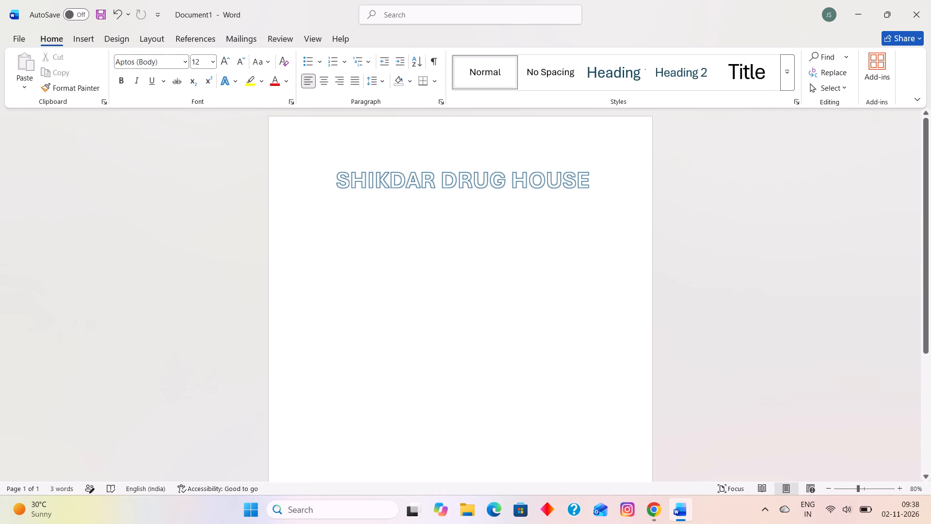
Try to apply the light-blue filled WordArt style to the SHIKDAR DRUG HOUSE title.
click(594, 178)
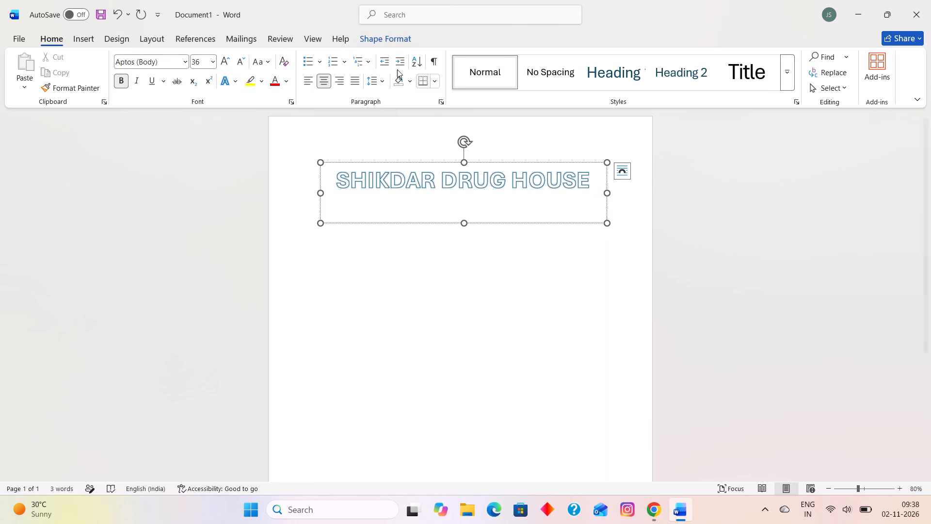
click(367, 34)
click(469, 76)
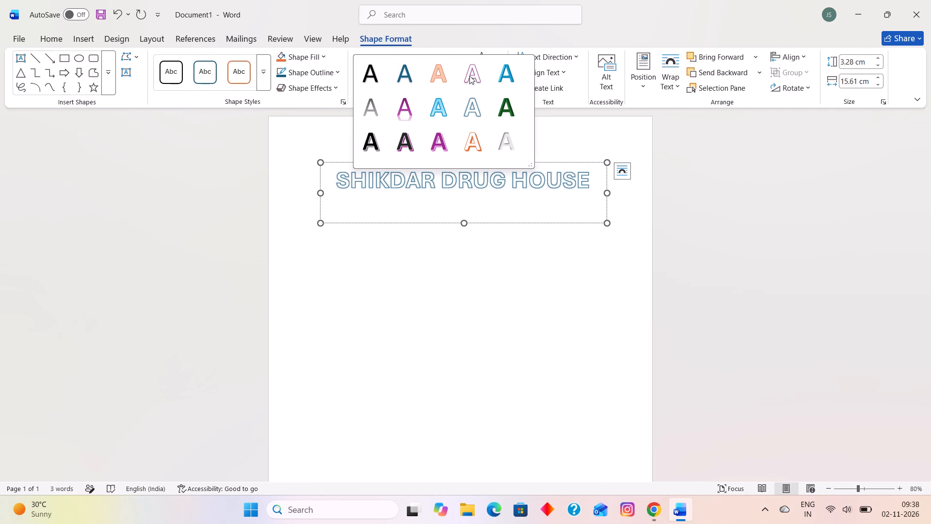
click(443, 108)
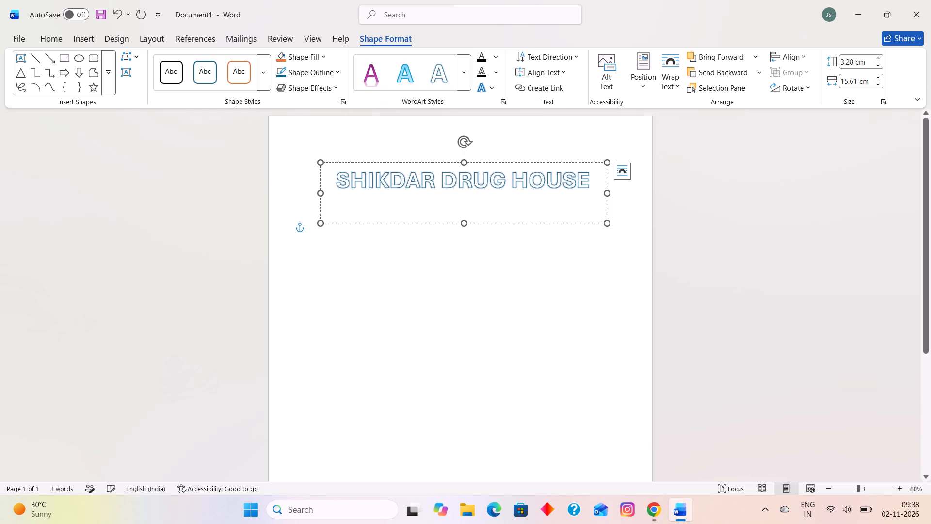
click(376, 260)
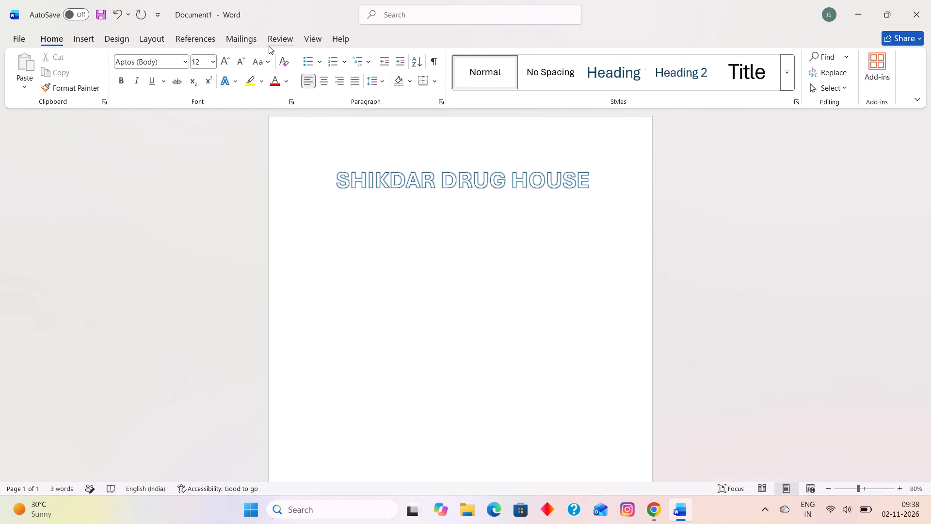
Insert a second WordArt in the light-blue filled style with blue outline and clear its placeholder text.
click(78, 36)
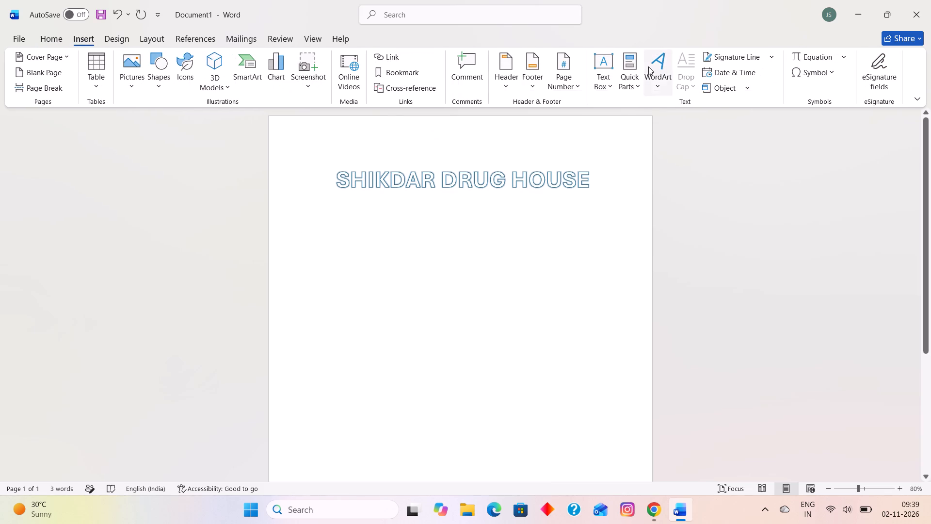
click(648, 66)
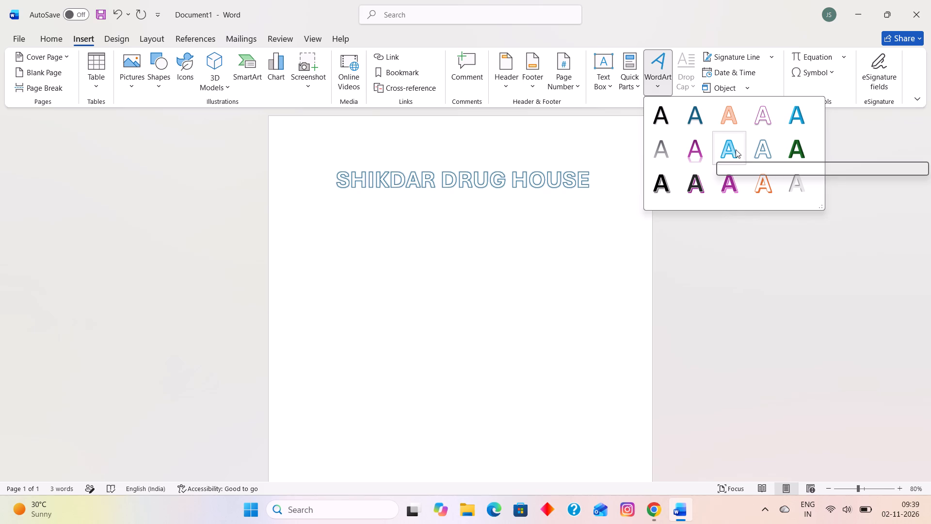
click(736, 149)
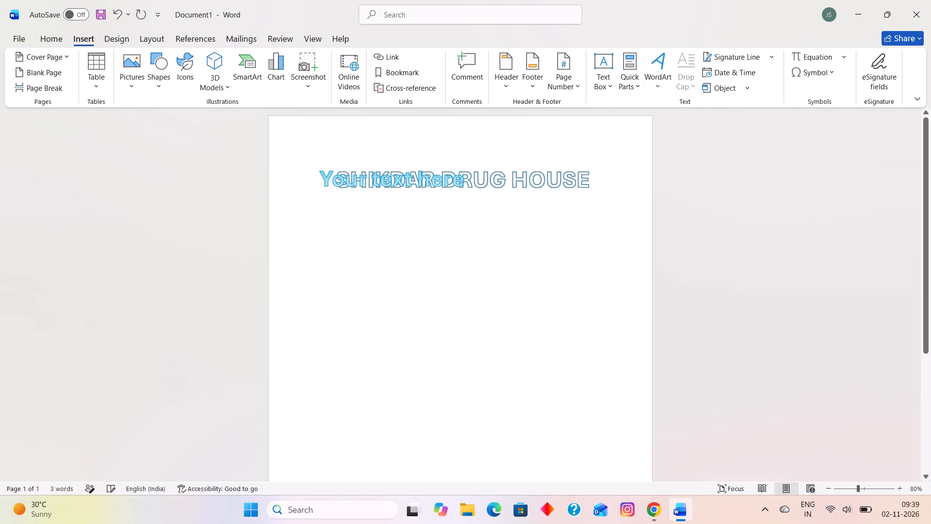
key(Tab)
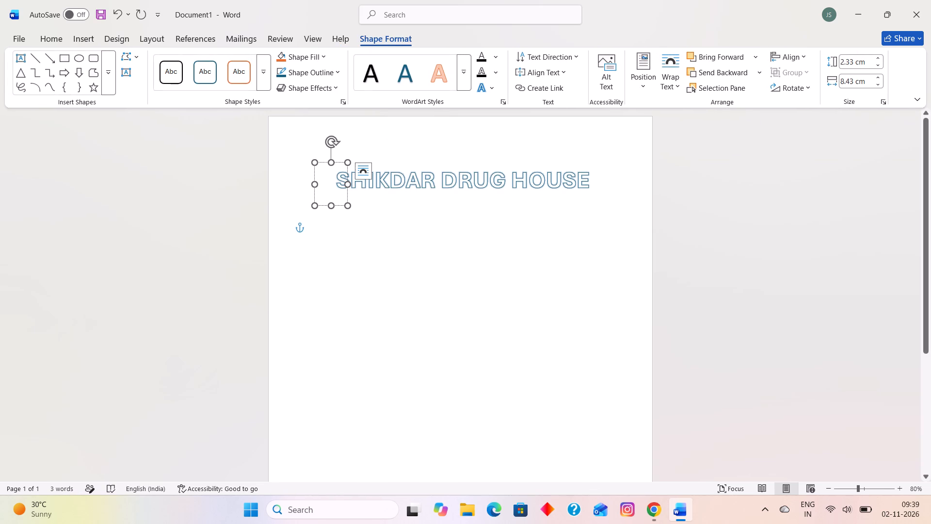
key(BackSpace)
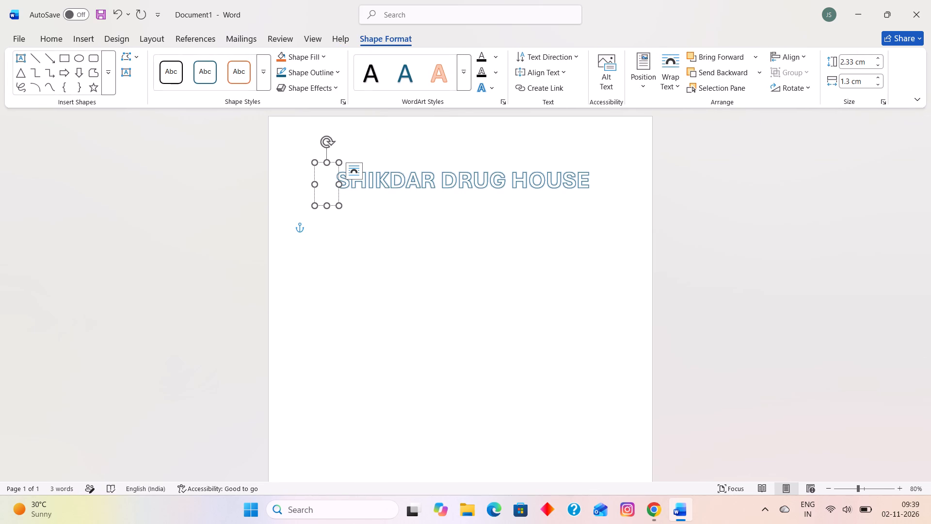
Enter "Nimtala," as the second WordArt's text, with only the first letter capitalised.
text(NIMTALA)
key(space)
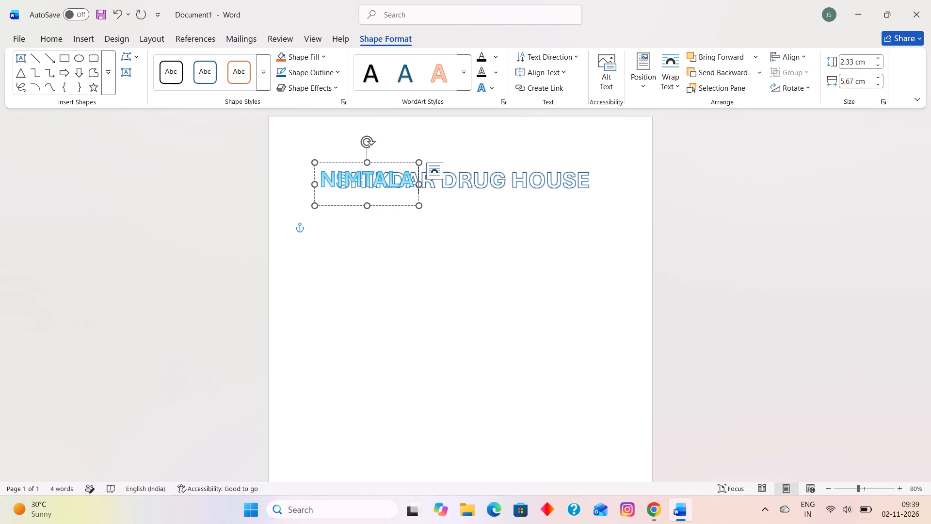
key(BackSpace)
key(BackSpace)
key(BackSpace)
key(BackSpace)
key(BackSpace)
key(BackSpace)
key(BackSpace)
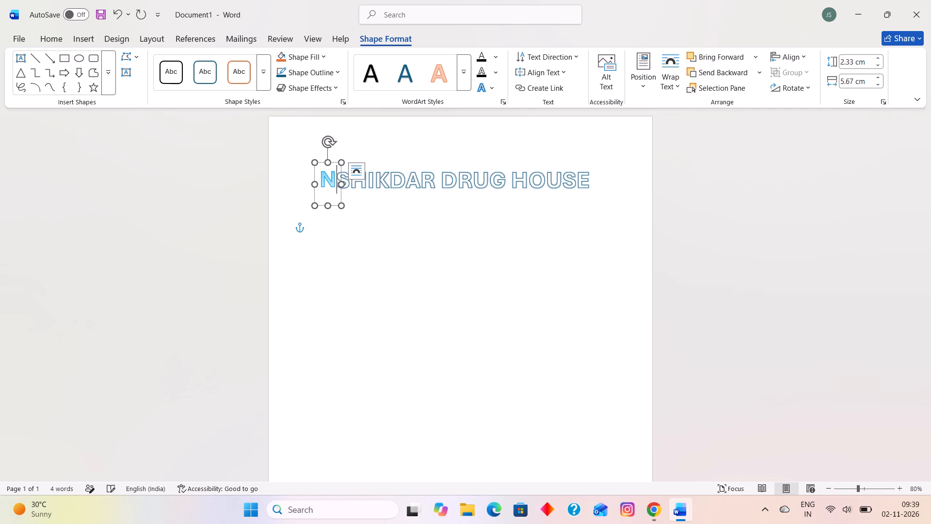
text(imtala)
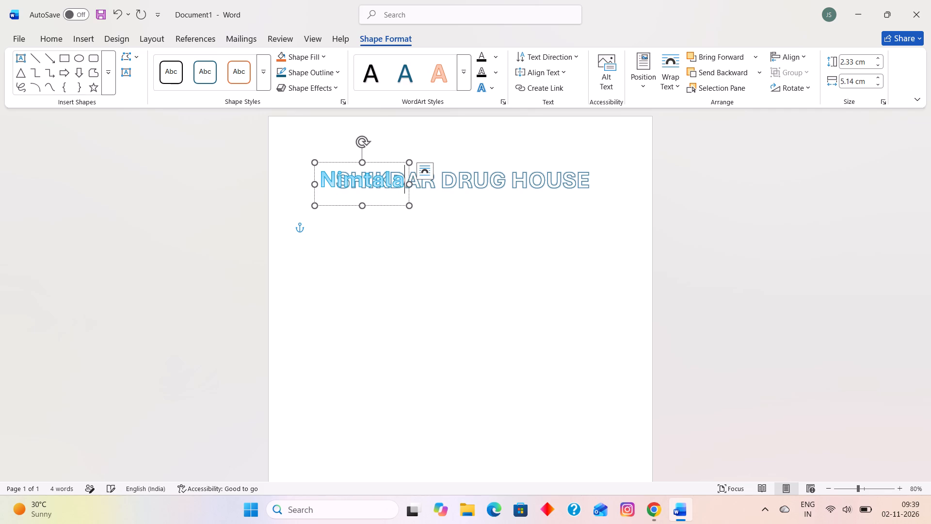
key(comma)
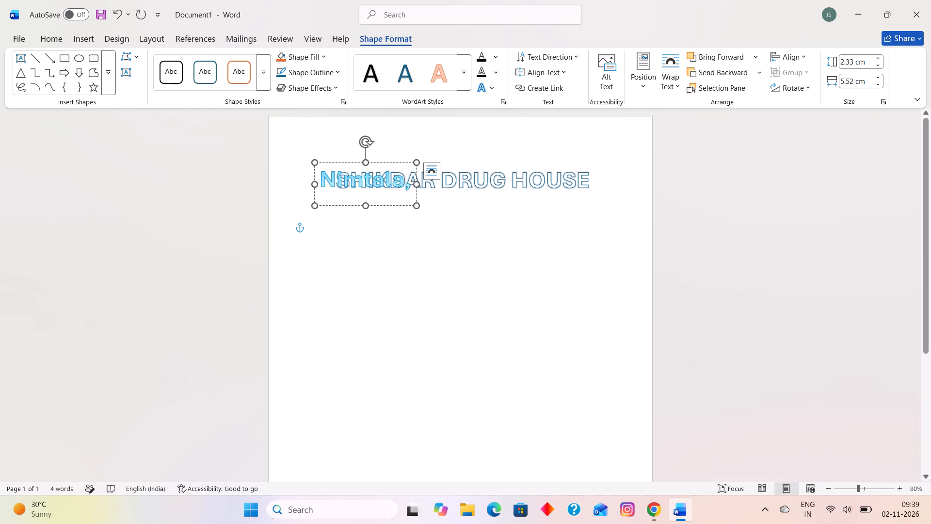
Lower the system sound volume to 55.
click(851, 510)
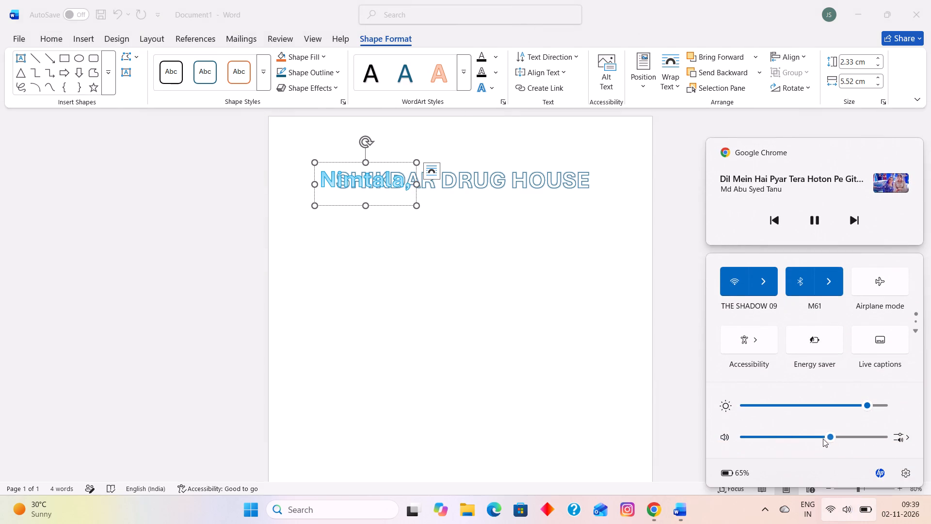
click(823, 439)
click(822, 438)
click(820, 438)
key(Left)
key(Left)
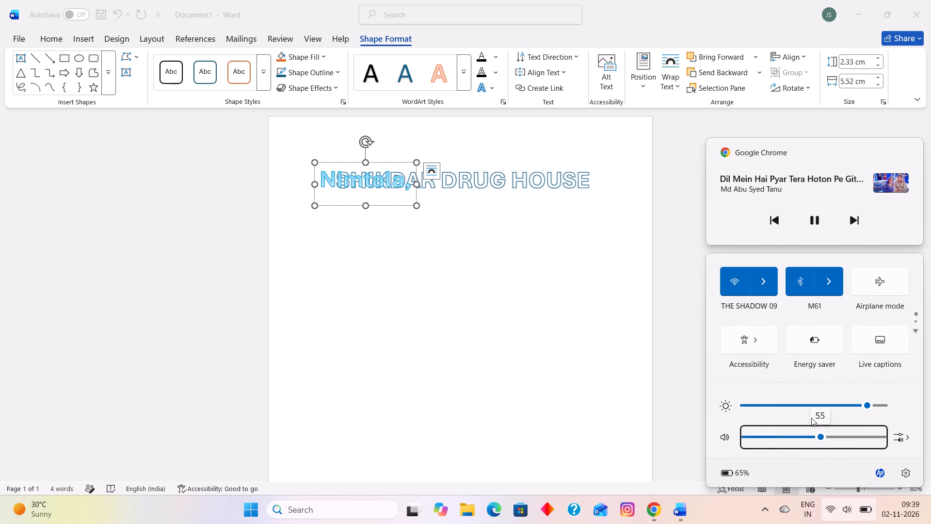
click(855, 515)
click(852, 513)
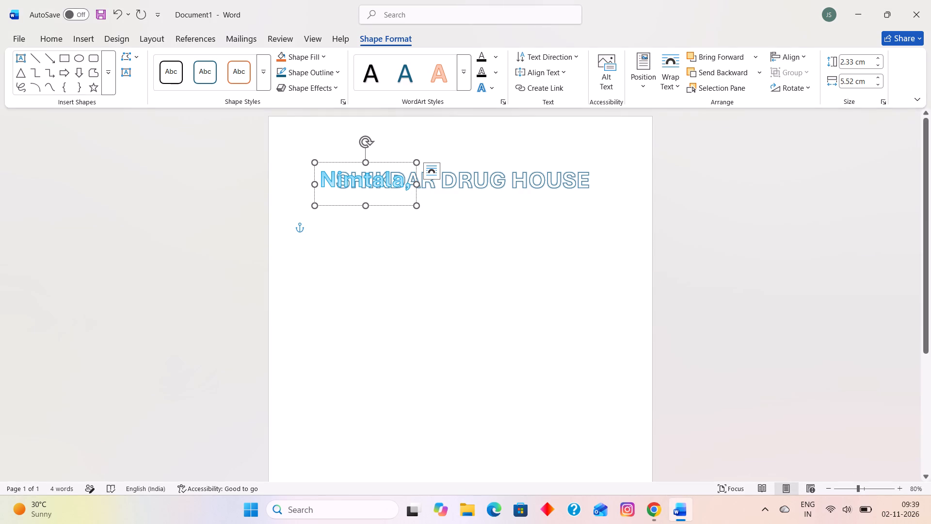
Continue the second WordArt's text after the comma with "Nadiia".
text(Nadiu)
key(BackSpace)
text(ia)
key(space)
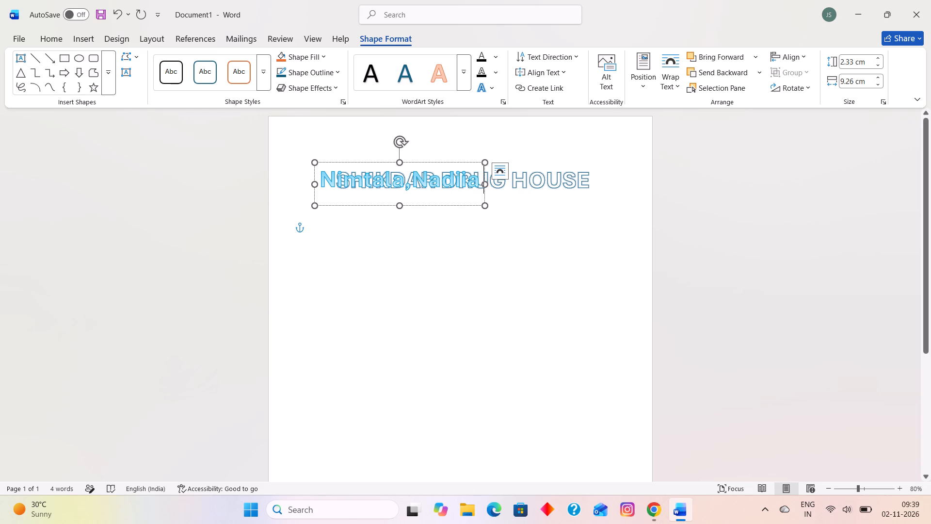
Move the Nimtala WordArt to just below the SHIKDAR DRUG HOUSE title.
drag(429, 160, 492, 194)
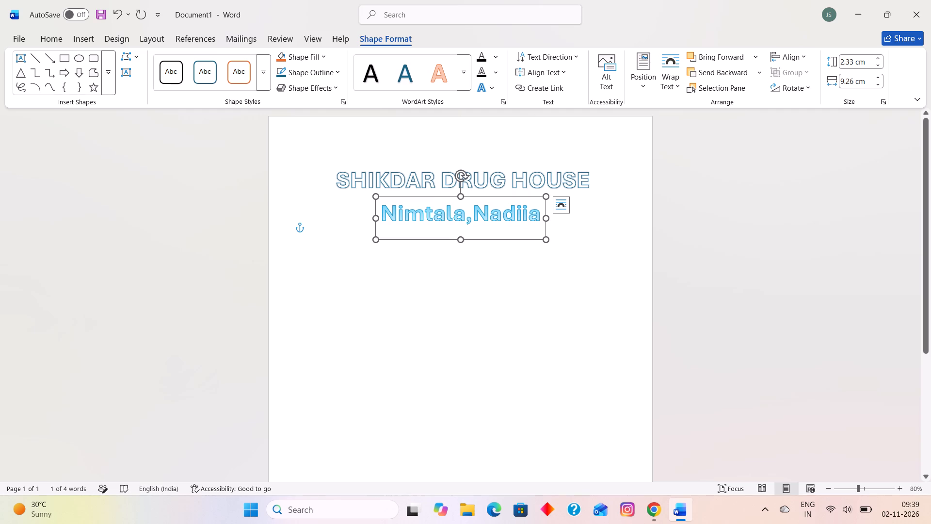
Delete the extra "i" so the second WordArt reads "Nimtala,Nadia".
click(525, 217)
key(BackSpace)
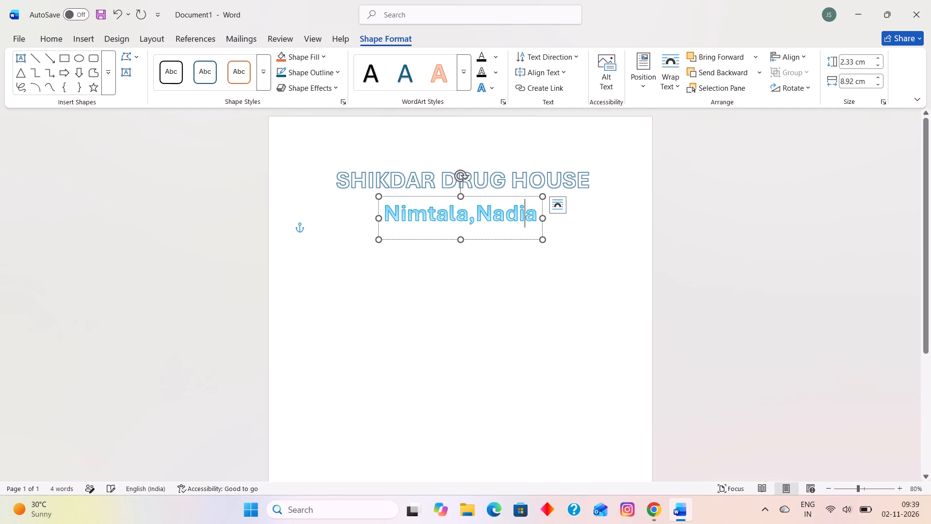
Shift the Nimtala,Nadia WordArt slightly left and up beneath the title.
drag(473, 195, 471, 195)
drag(471, 195, 462, 193)
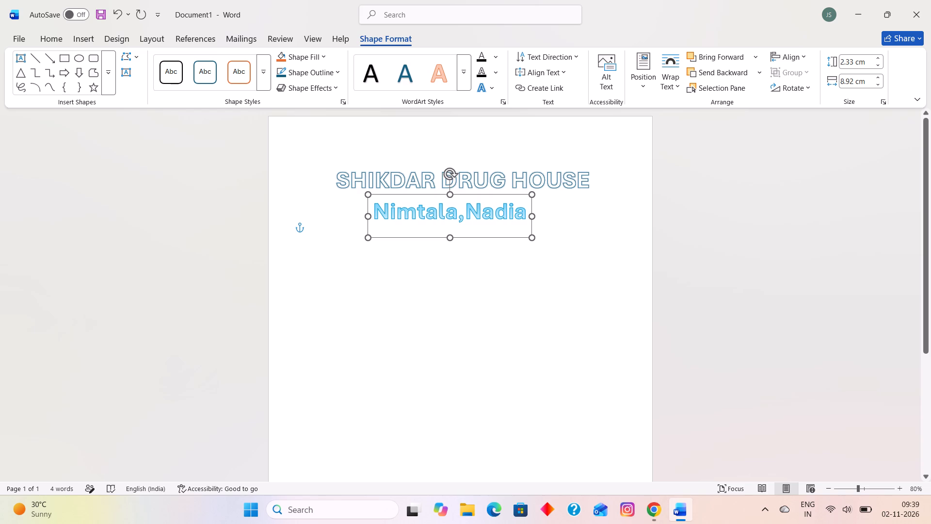
drag(462, 193, 462, 193)
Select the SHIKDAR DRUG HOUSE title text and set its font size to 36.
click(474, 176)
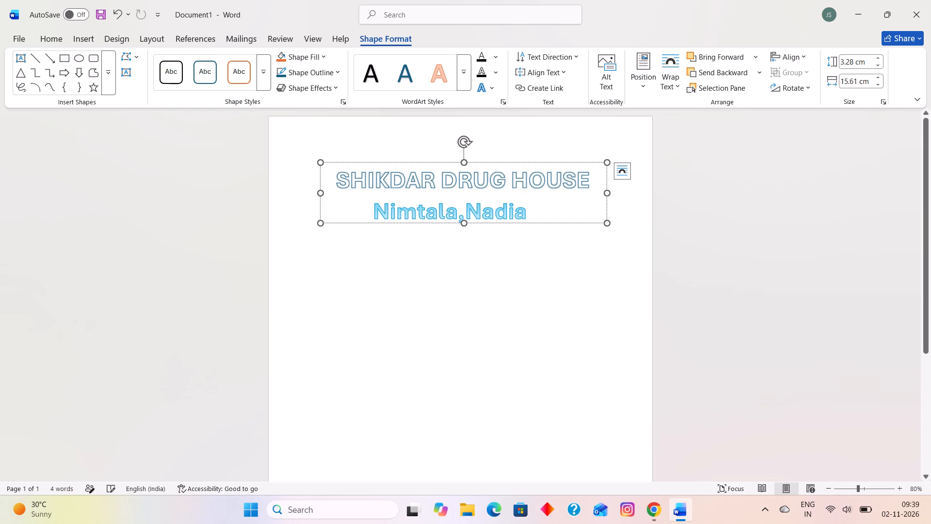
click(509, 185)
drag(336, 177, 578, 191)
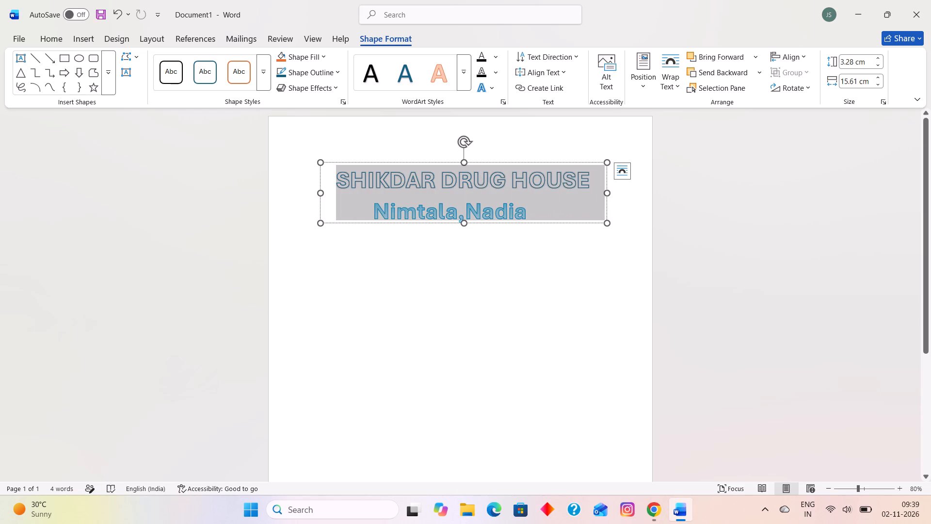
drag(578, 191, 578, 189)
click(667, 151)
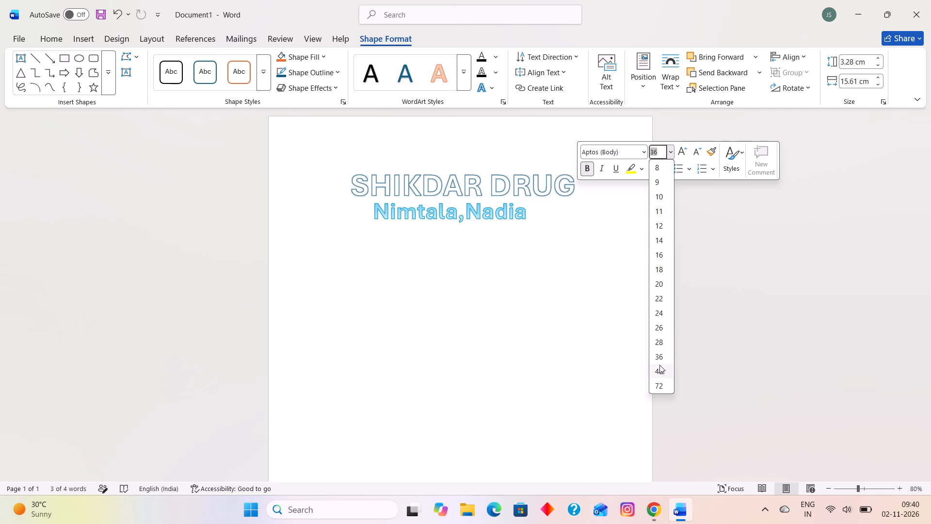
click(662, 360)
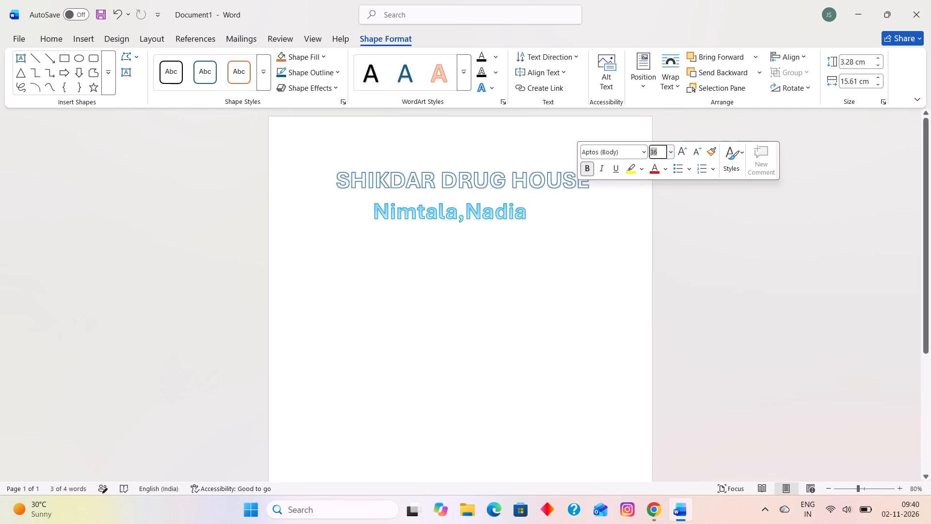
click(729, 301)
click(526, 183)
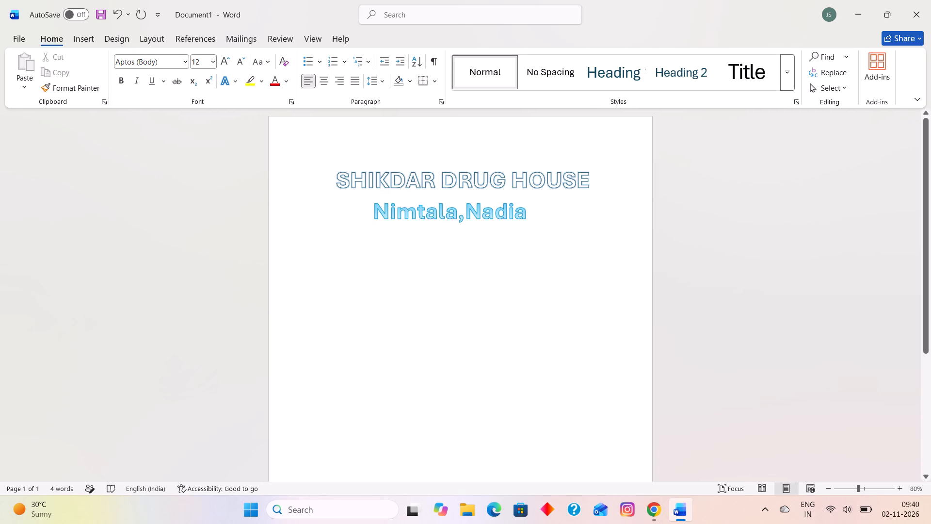
Insert a third WordArt and give it the white-filled, orange-outlined style with a hard shadow.
click(529, 276)
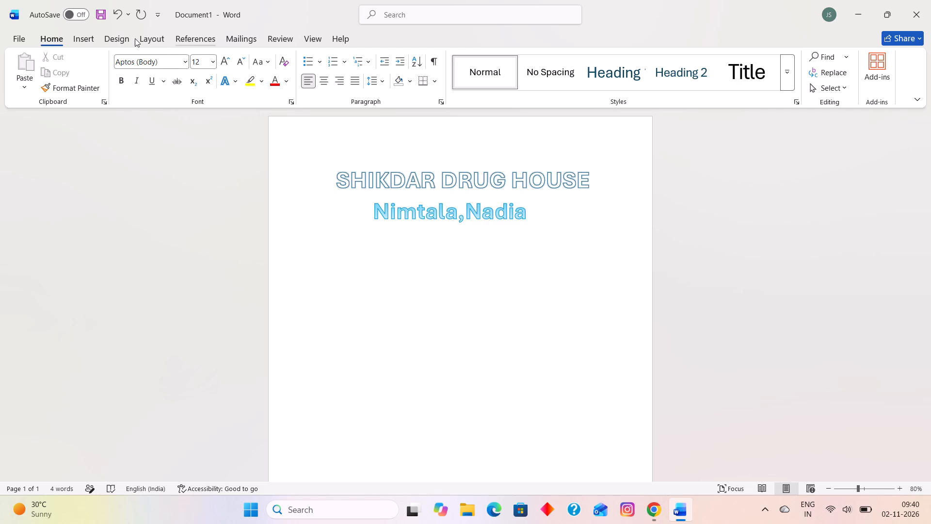
click(87, 37)
click(647, 67)
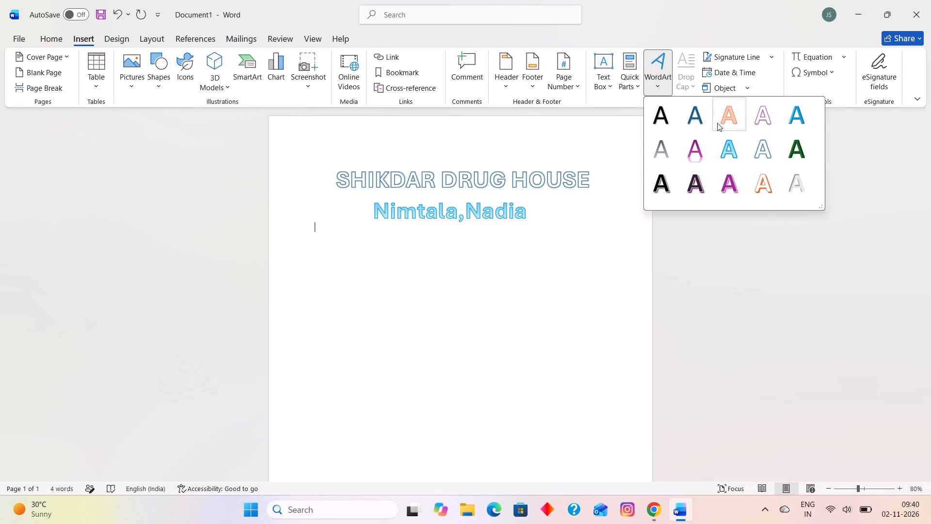
click(702, 150)
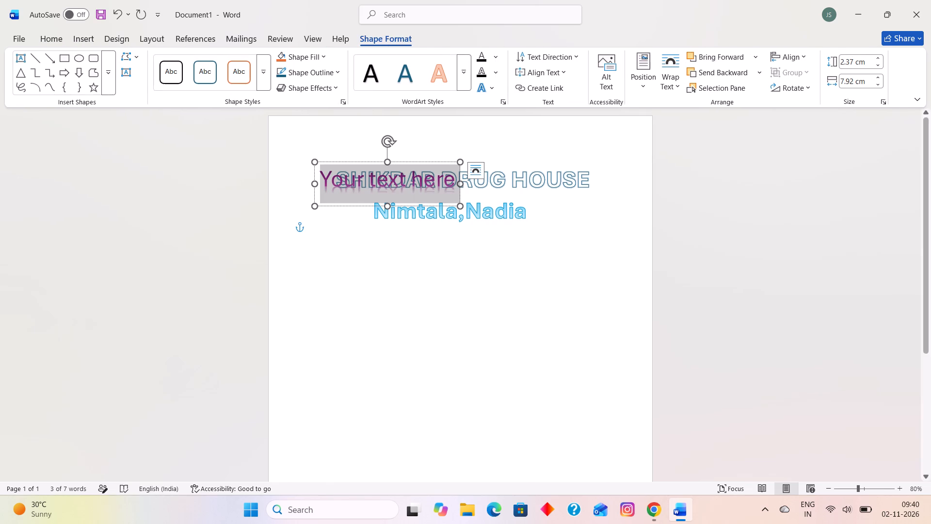
click(461, 74)
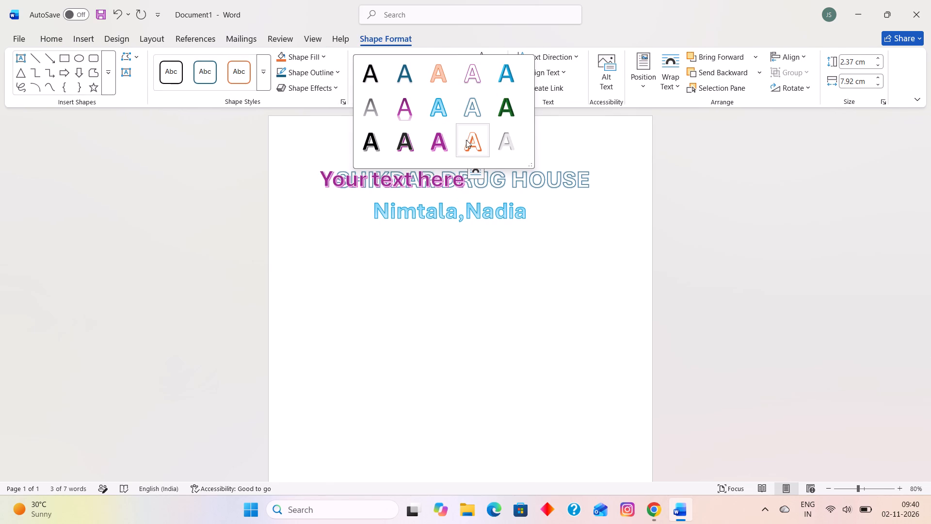
click(469, 140)
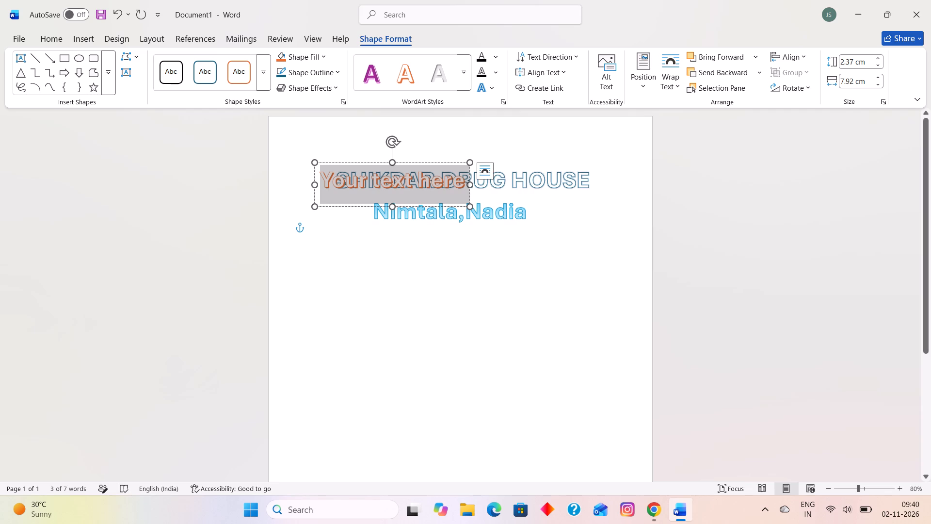
Replace the third WordArt's placeholder text with "Ph".
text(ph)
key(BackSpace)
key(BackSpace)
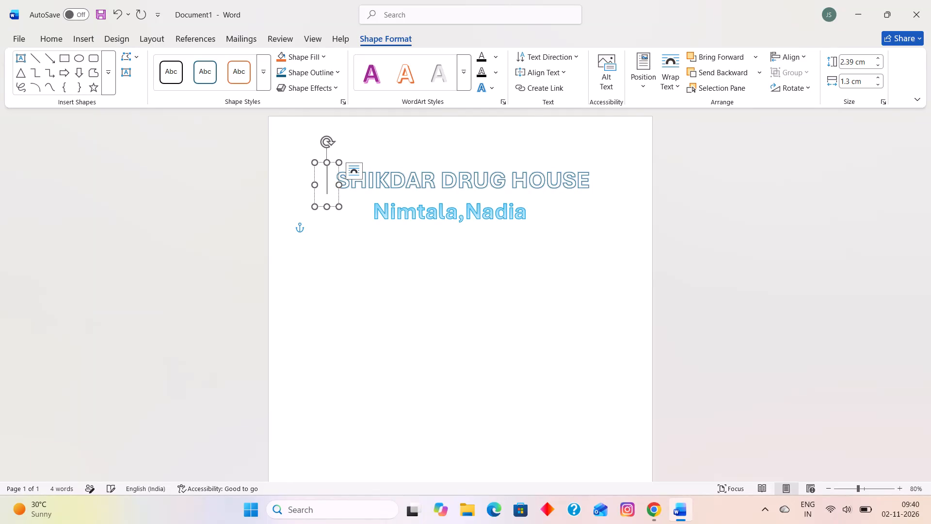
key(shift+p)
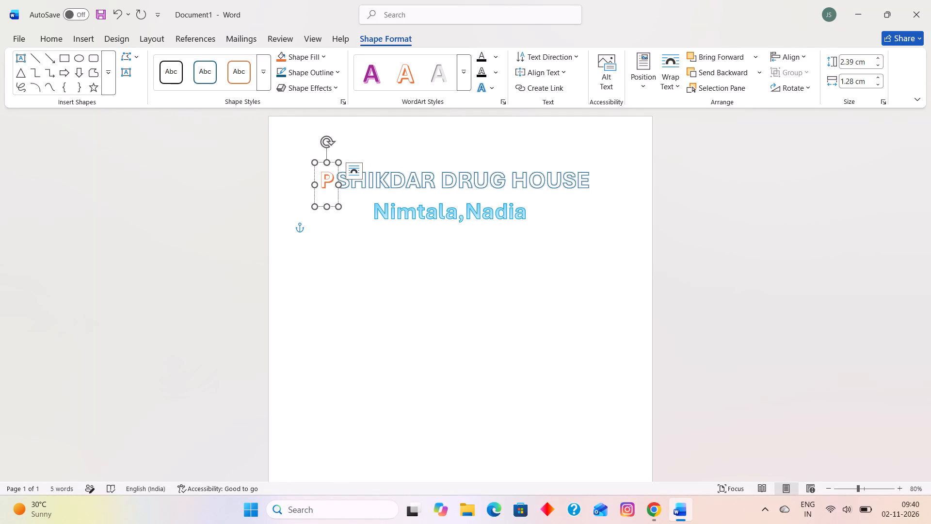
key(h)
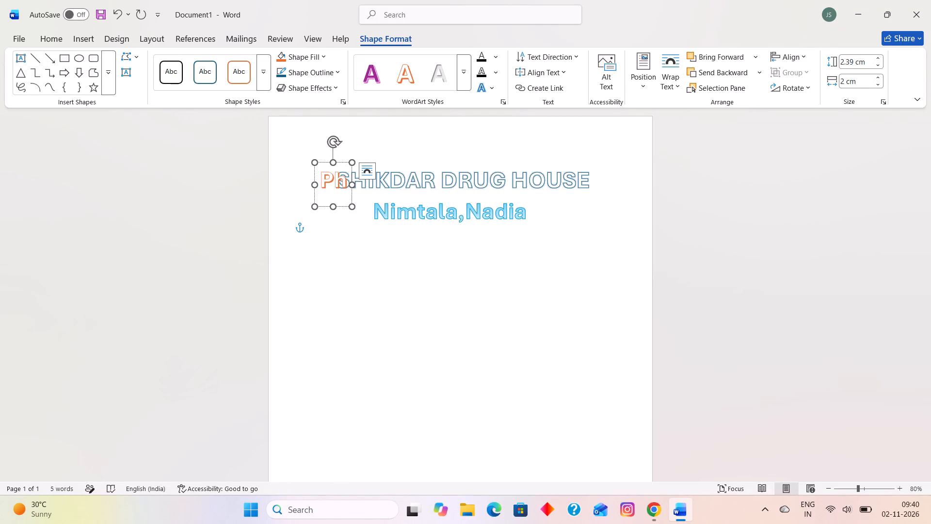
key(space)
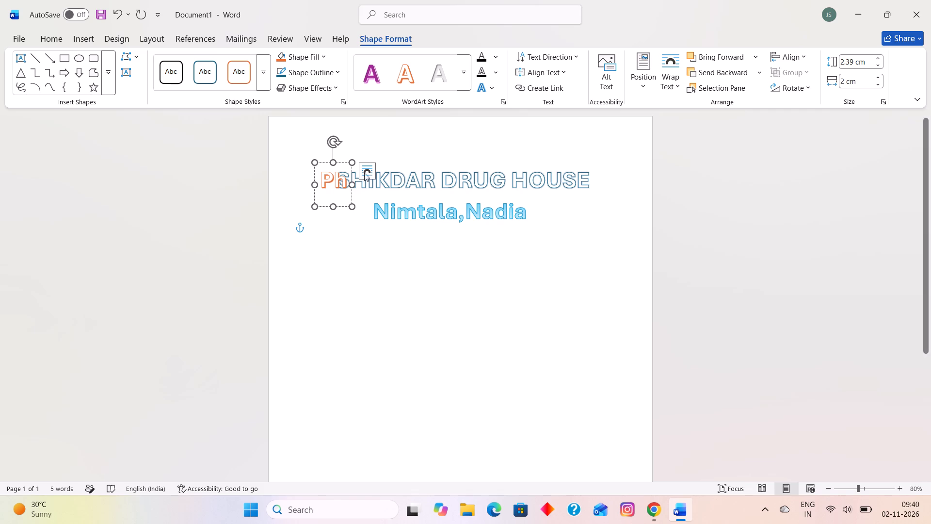
Insert a right block arrow shape above the start of the SHIKDAR DRUG HOUSE title.
click(69, 71)
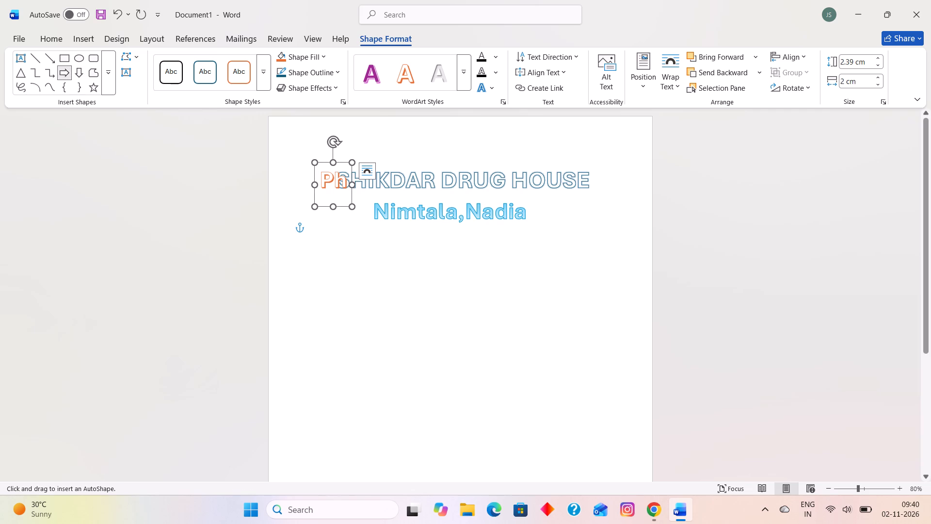
click(303, 140)
Move the "Ph" WordArt off the title to just below the start of the Nimtala,Nadia line.
click(324, 179)
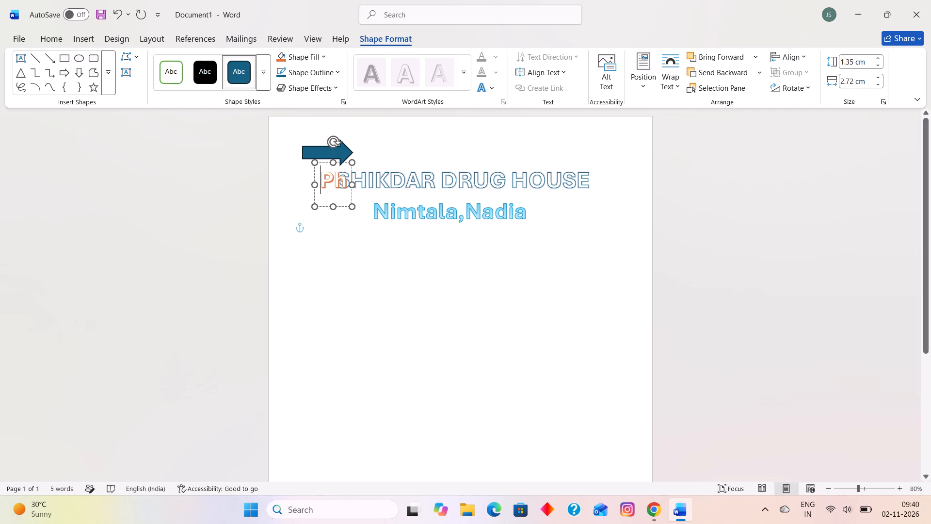
drag(327, 162, 359, 219)
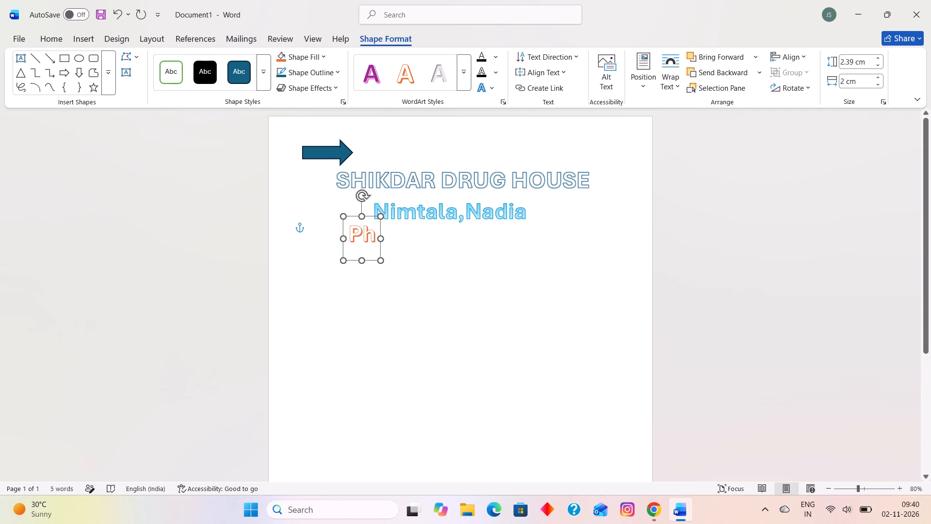
drag(359, 219, 359, 223)
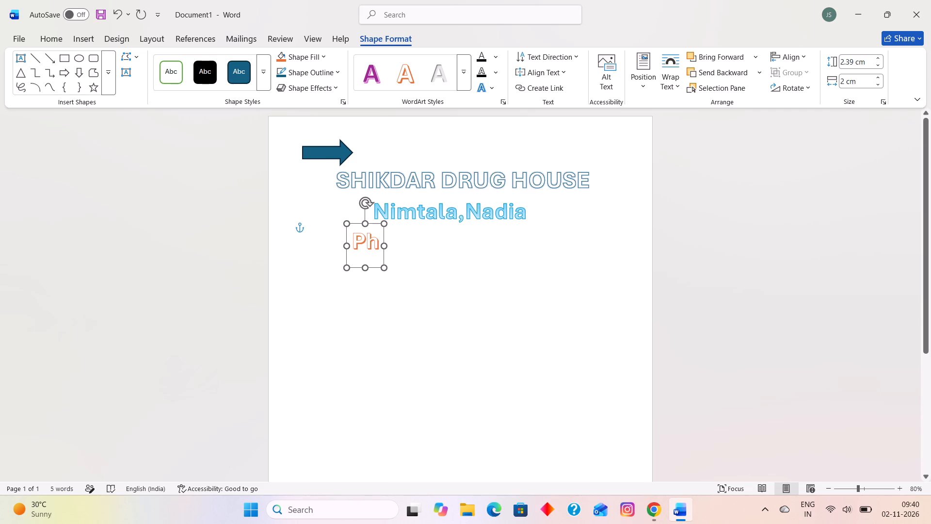
drag(359, 223, 358, 223)
Shrink the arrow to about 0.5 cm high by 0.69 cm wide and place it directly after "Ph".
click(329, 155)
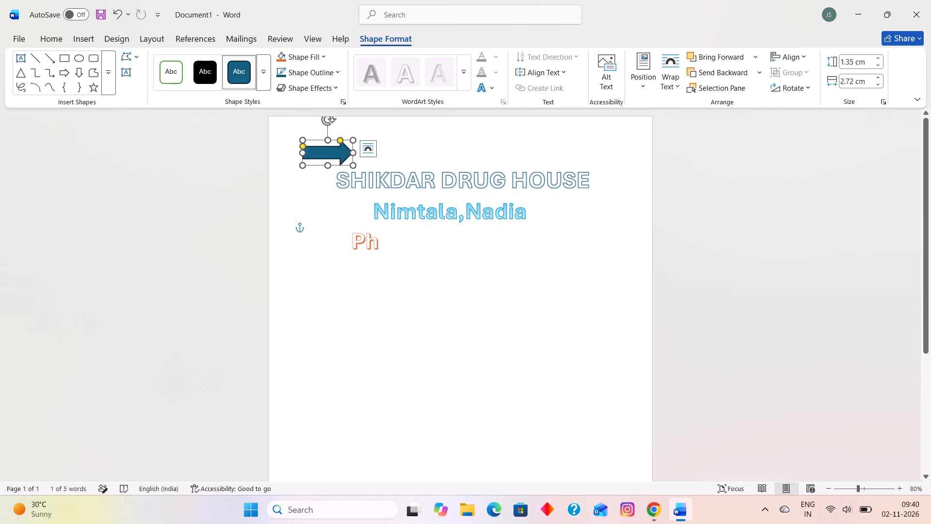
drag(352, 167, 327, 162)
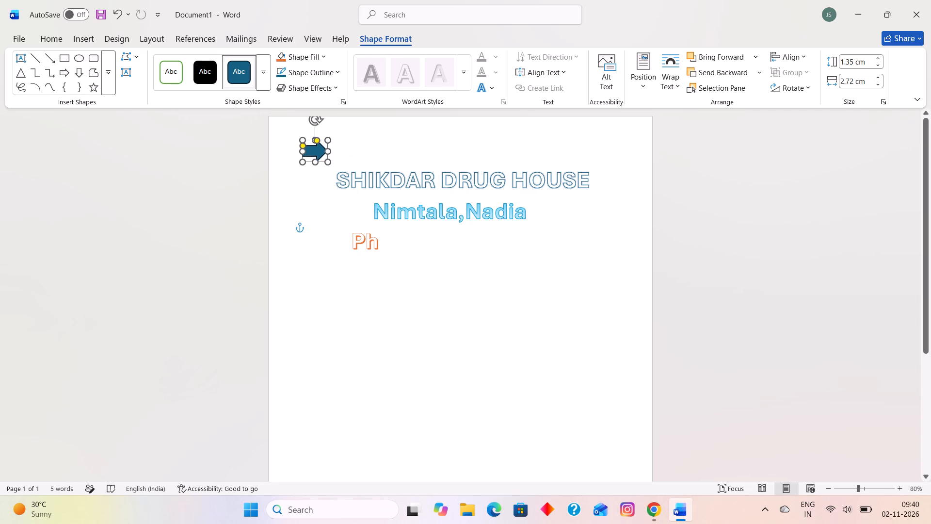
drag(327, 162, 319, 149)
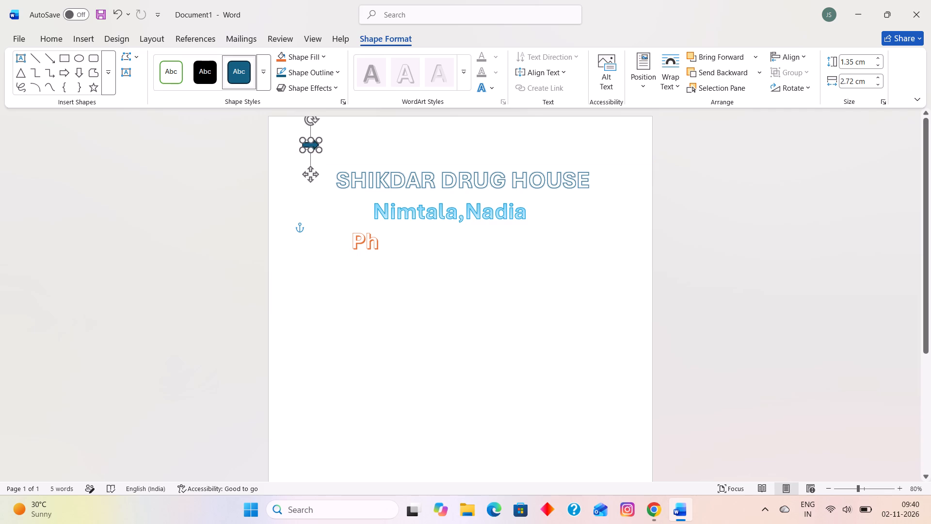
drag(319, 149, 315, 149)
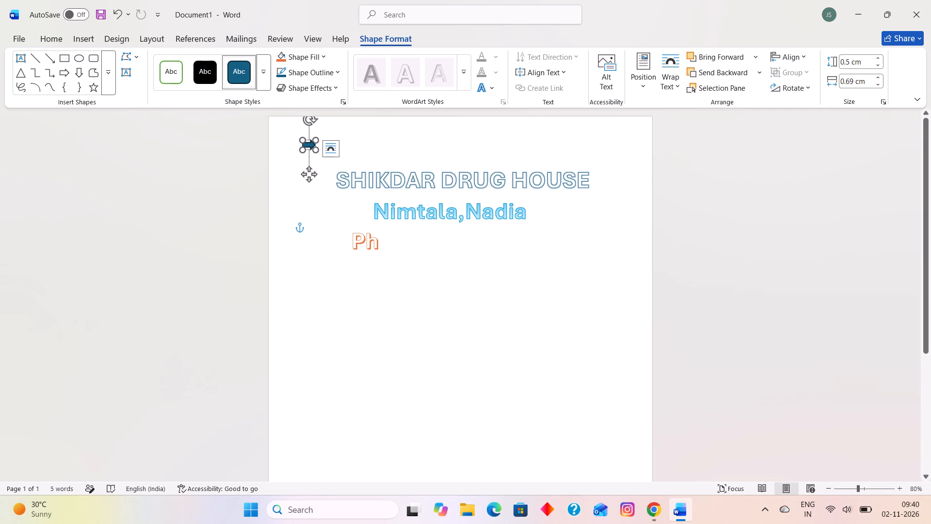
drag(310, 145, 391, 242)
click(530, 232)
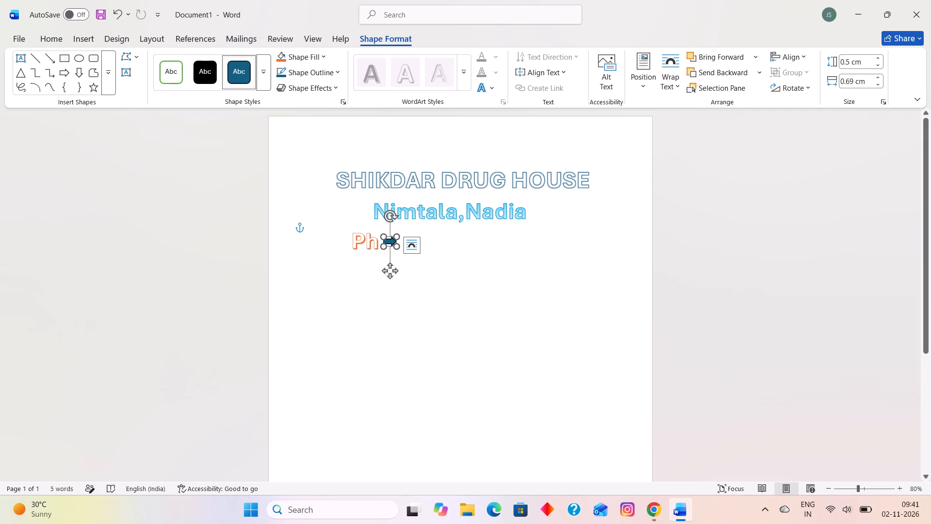
click(455, 294)
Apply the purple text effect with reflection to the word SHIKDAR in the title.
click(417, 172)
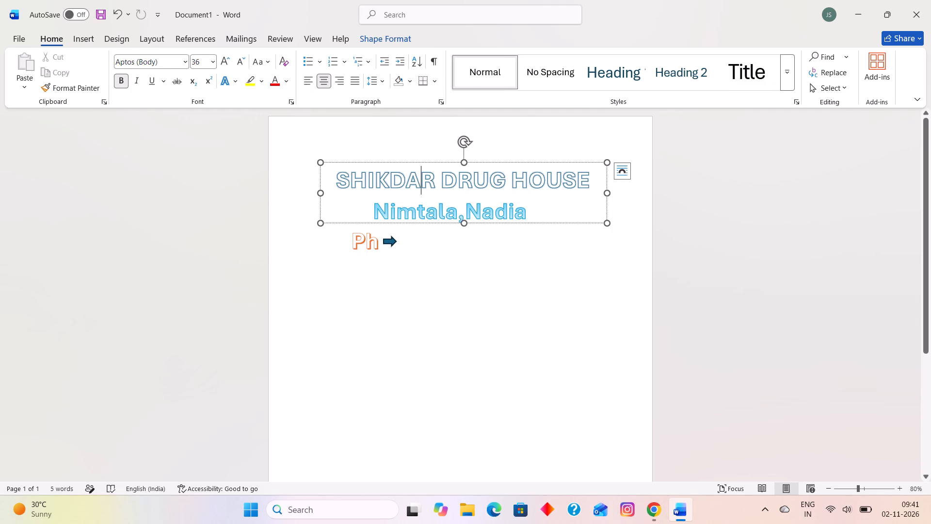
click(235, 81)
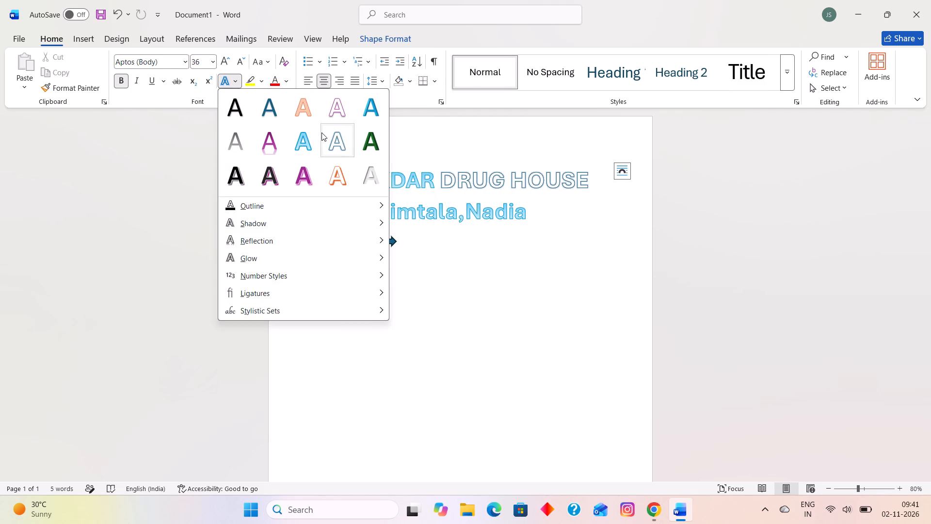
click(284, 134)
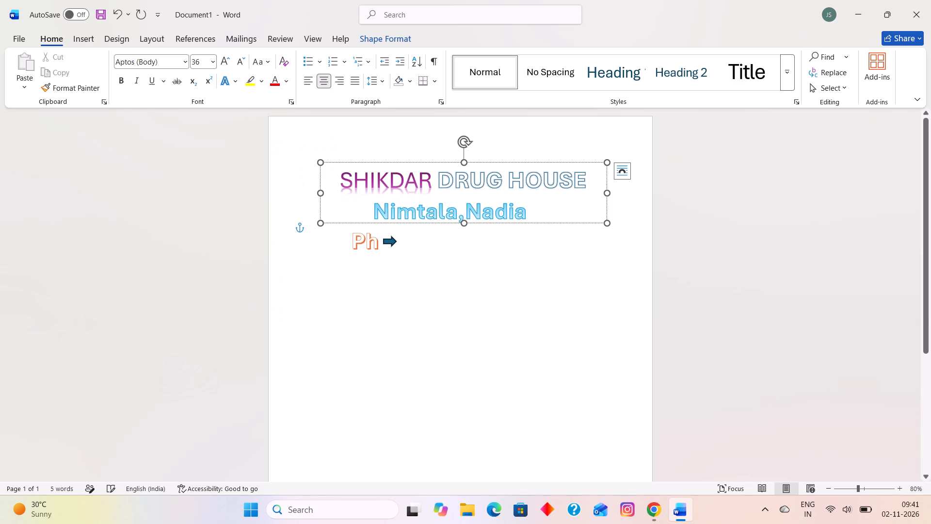
Apply the black-filled text effect with a purple hard shadow to the word SHIKDAR.
click(369, 177)
click(239, 82)
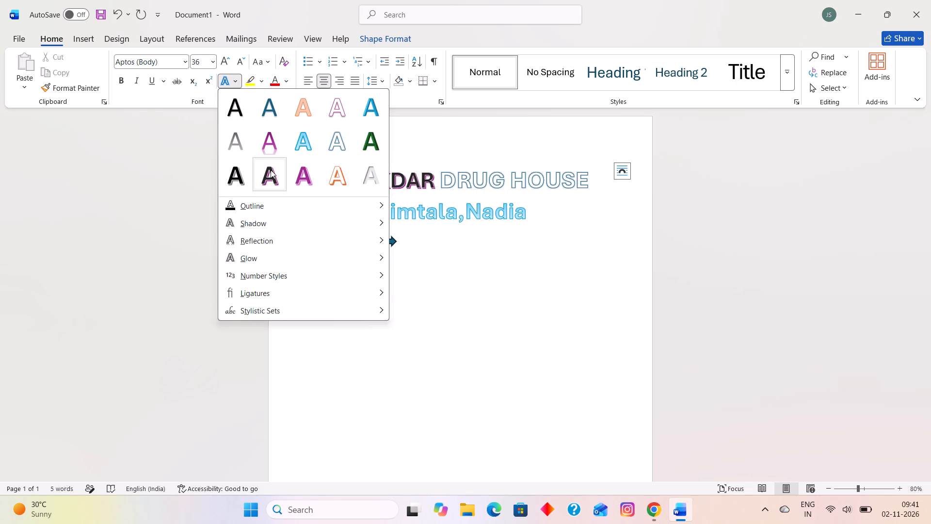
click(271, 170)
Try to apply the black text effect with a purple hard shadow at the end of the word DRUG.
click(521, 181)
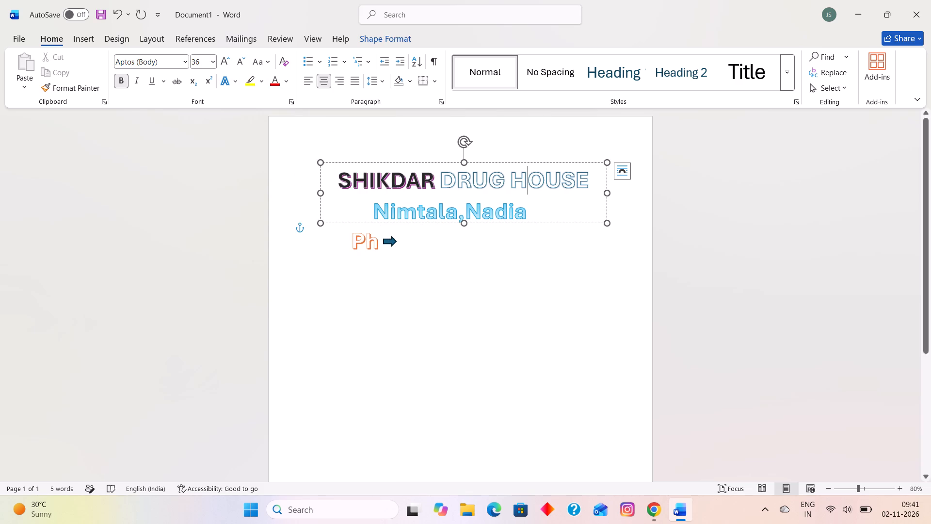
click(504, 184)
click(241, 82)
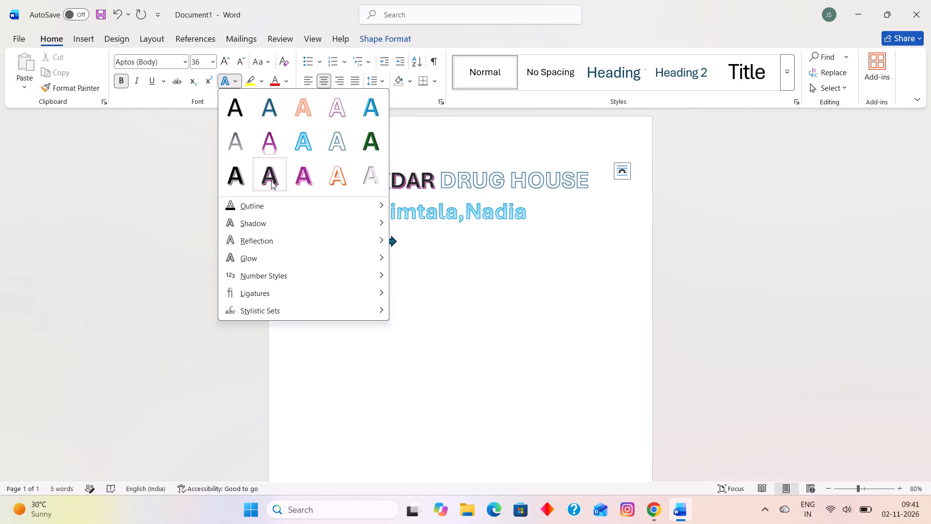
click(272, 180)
Select DRUG HOUSE in the title and apply the black-filled text effect with a purple hard shadow.
click(467, 177)
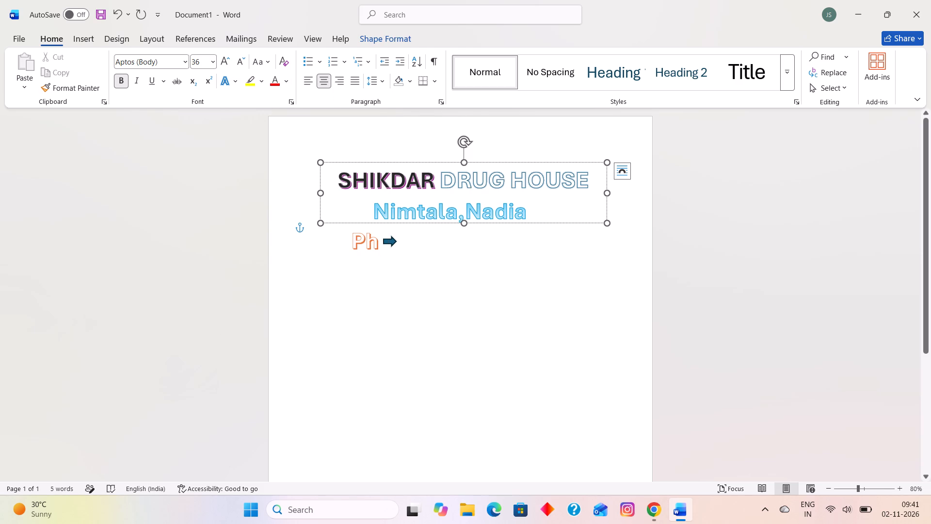
drag(441, 181, 581, 187)
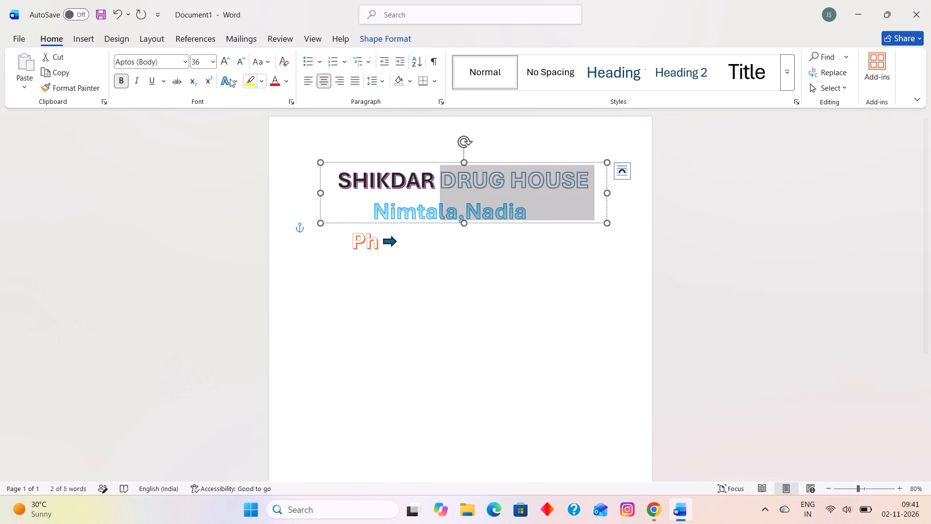
click(237, 81)
click(271, 167)
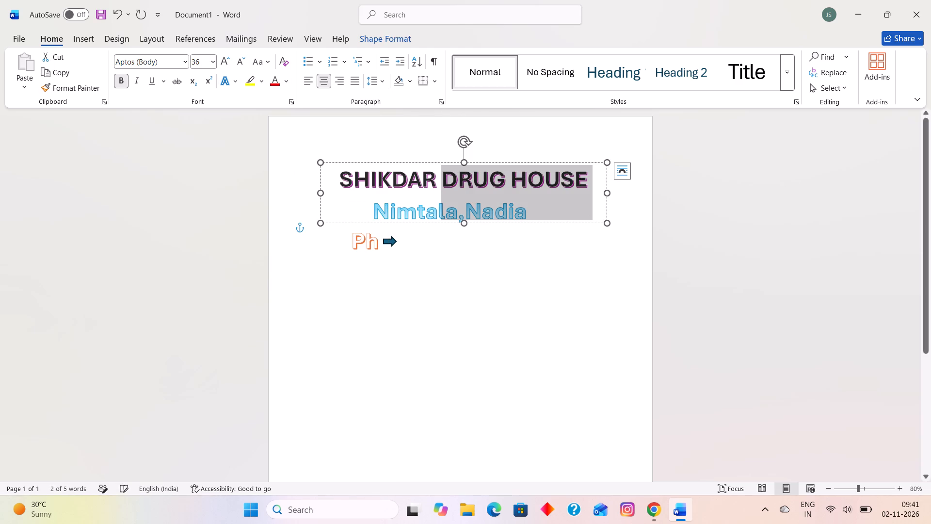
click(817, 255)
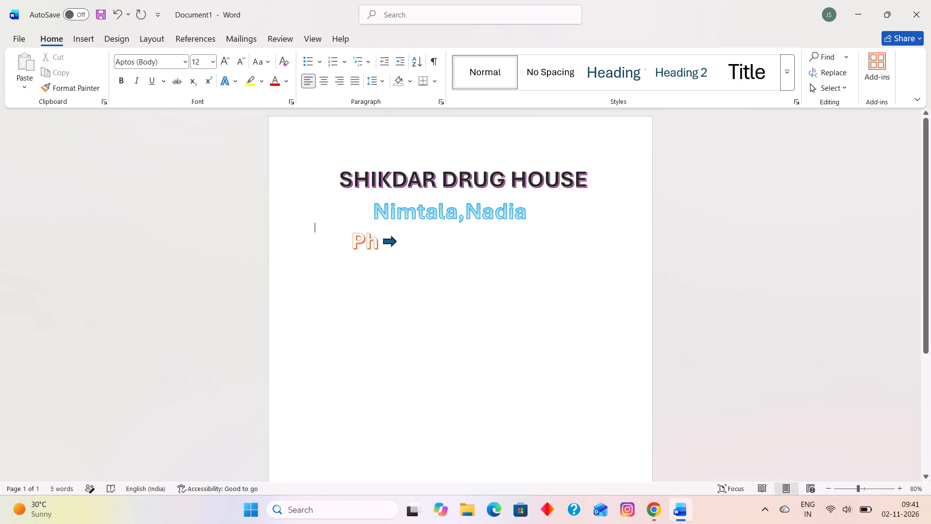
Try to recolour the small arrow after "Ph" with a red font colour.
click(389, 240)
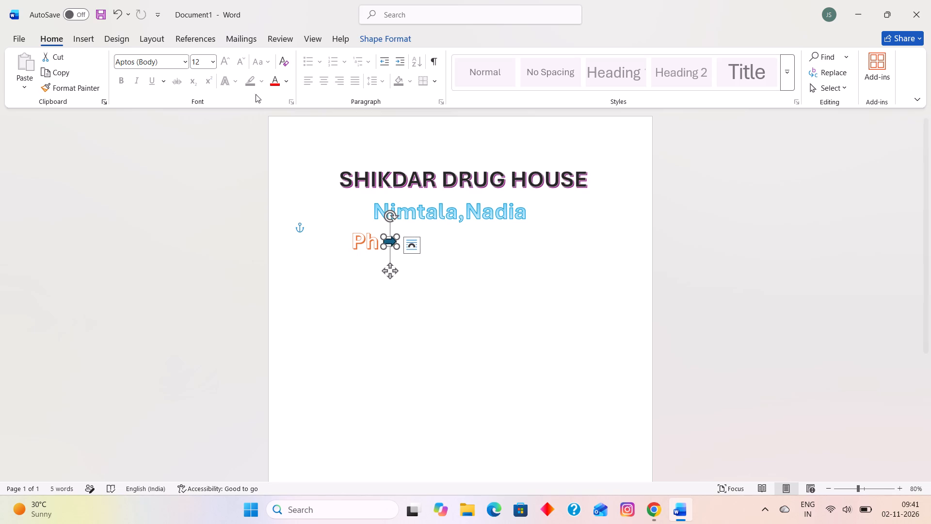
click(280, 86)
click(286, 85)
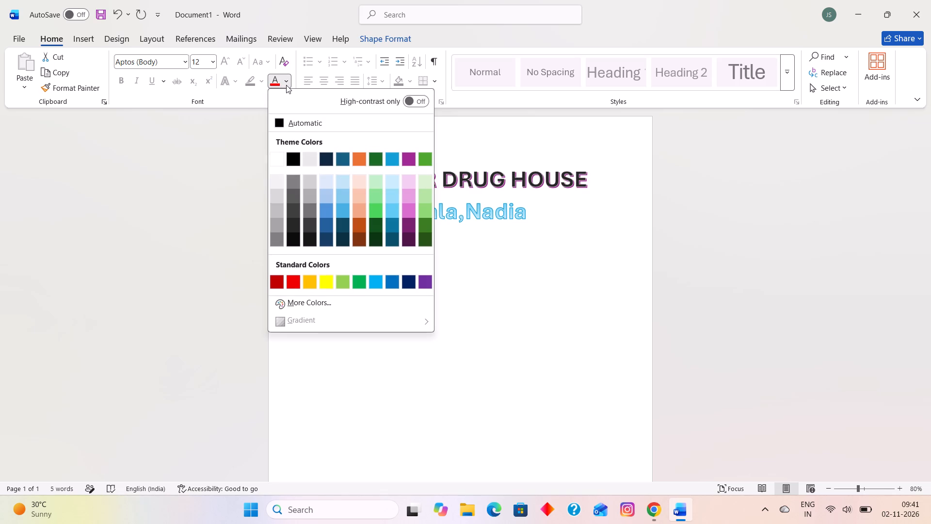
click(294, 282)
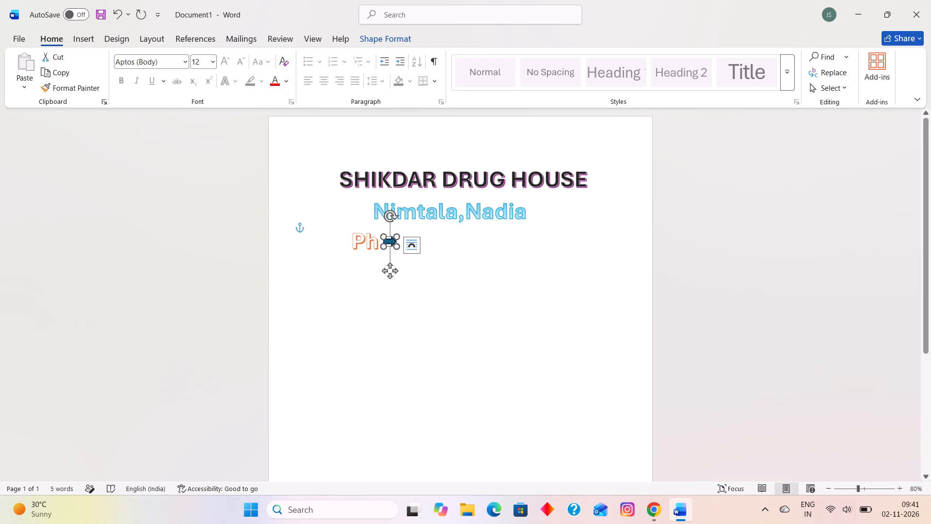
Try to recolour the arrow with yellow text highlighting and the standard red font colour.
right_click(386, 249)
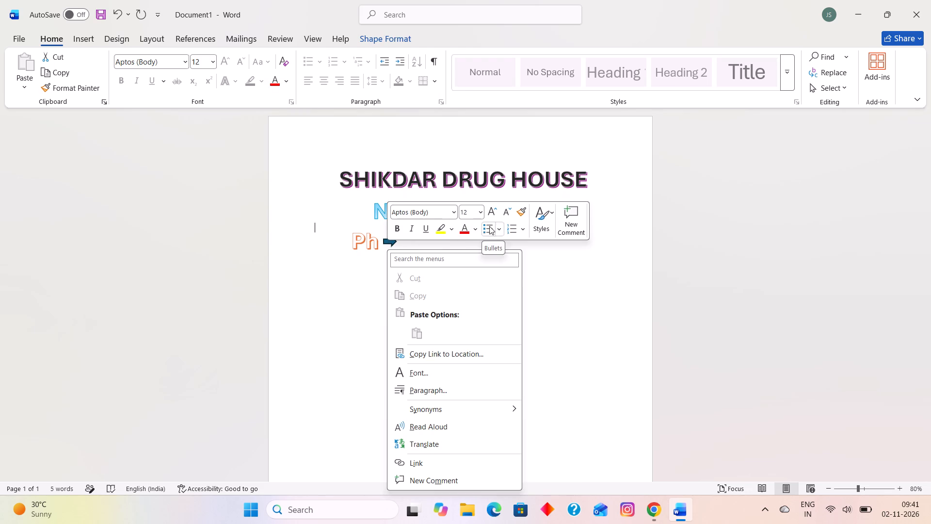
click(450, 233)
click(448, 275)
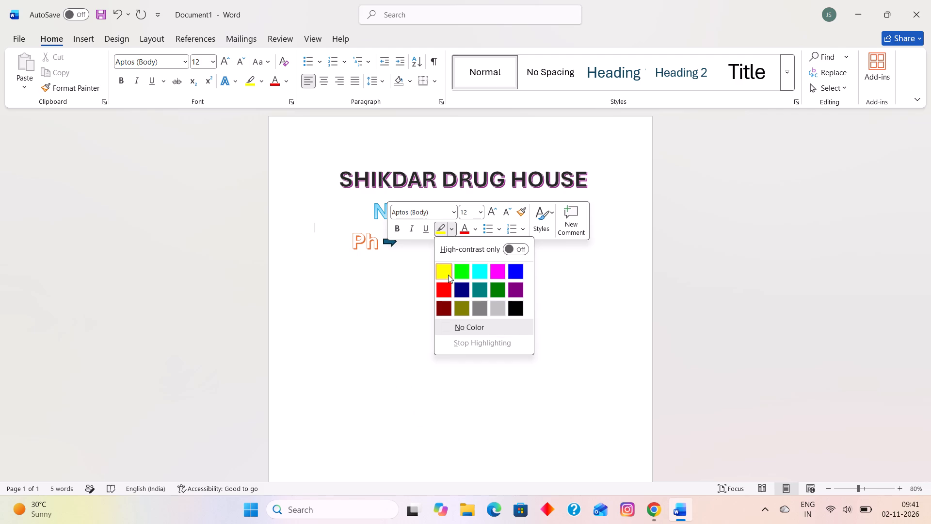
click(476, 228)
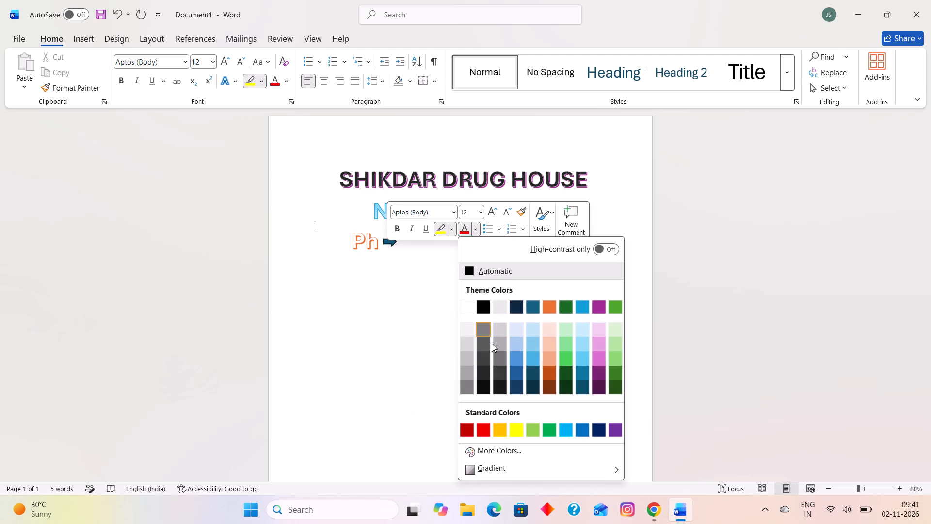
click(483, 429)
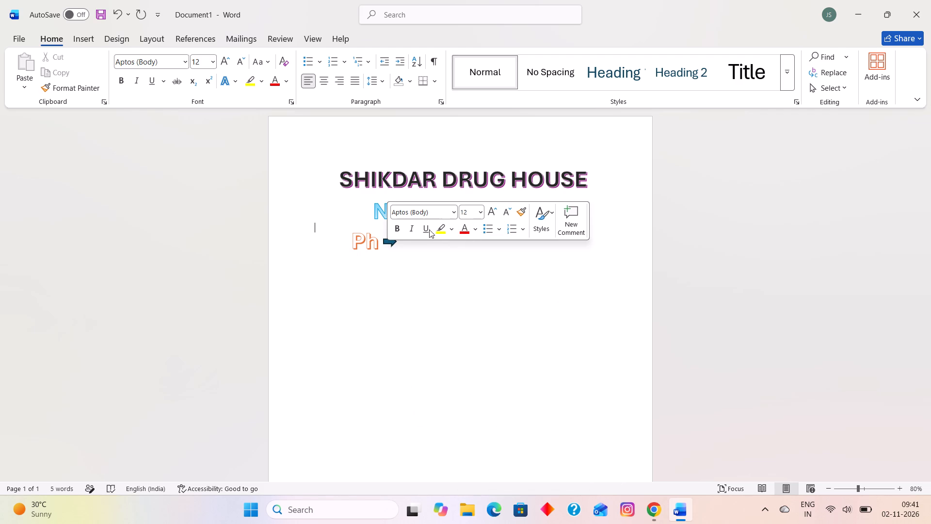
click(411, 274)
Set the small arrow's shape fill to standard yellow.
click(390, 243)
right_click(391, 242)
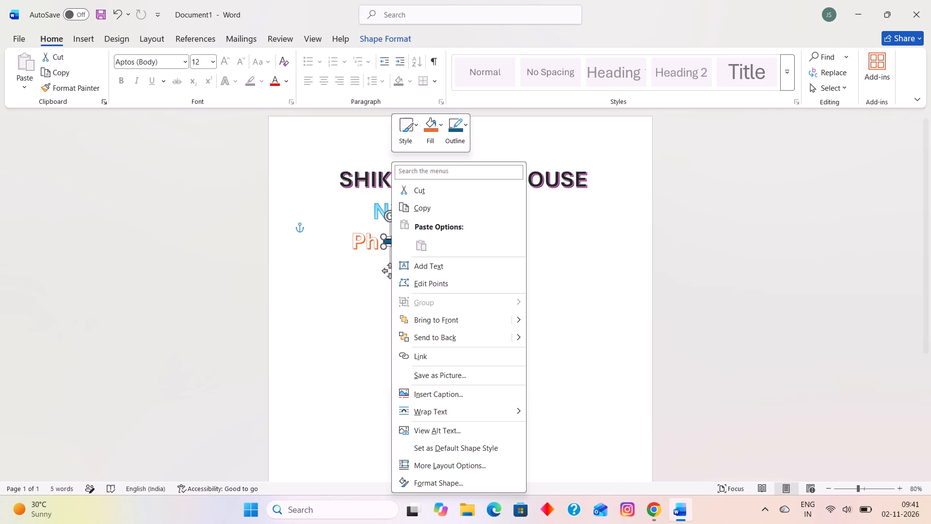
click(436, 128)
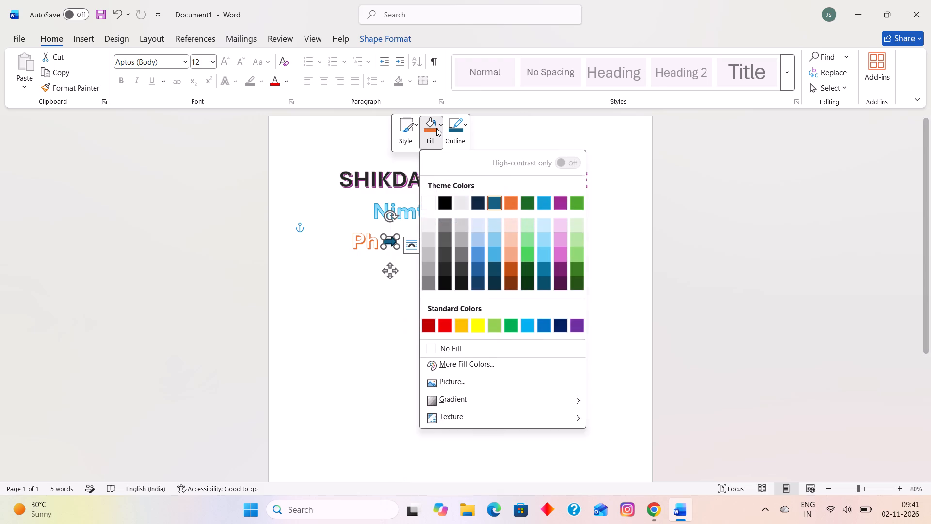
click(473, 326)
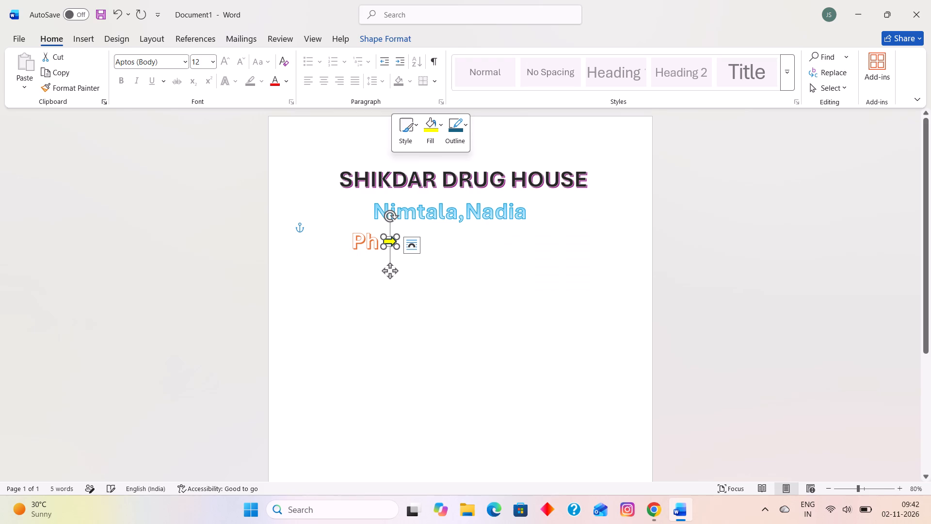
Set the small arrow's outline to standard yellow.
click(465, 128)
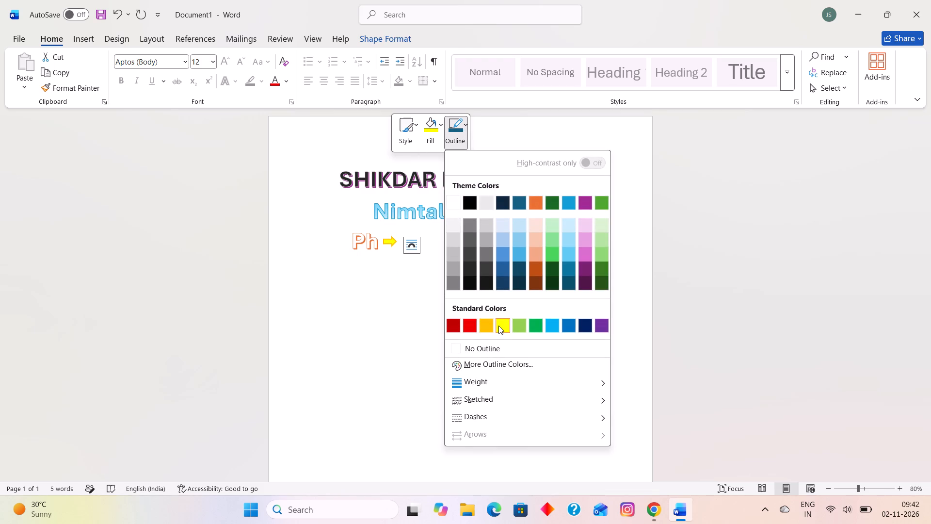
click(498, 326)
click(355, 313)
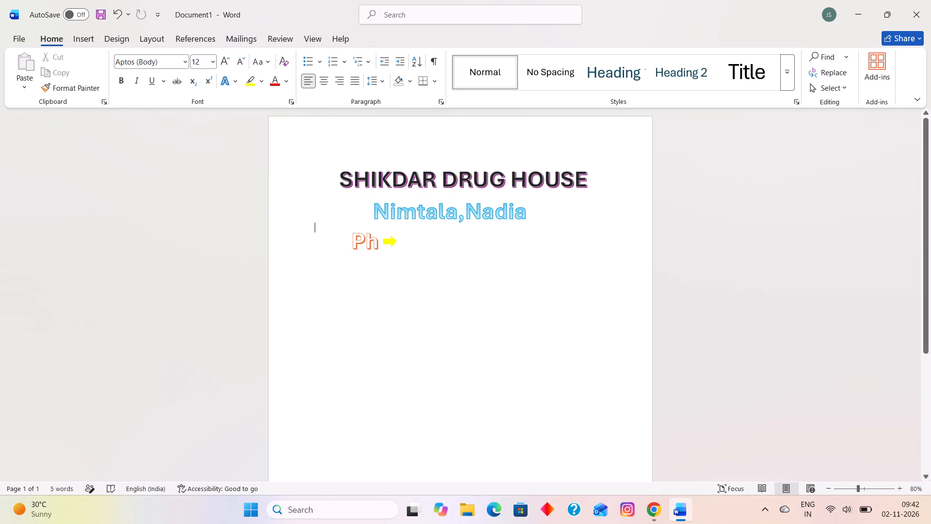
click(364, 247)
click(450, 265)
Insert orange-outlined WordArt containing the shop's phone number and place it after the arrow on the "Ph" line.
click(93, 38)
drag(657, 55, 653, 57)
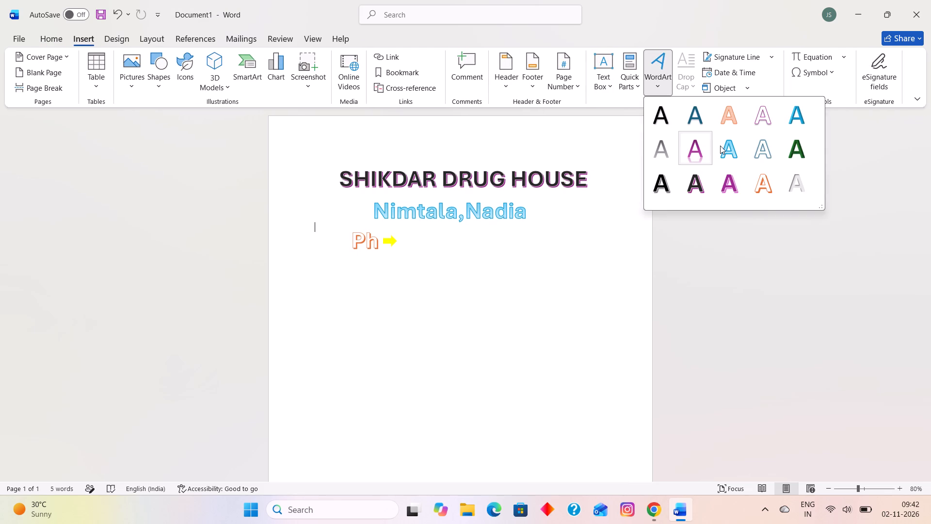
click(754, 188)
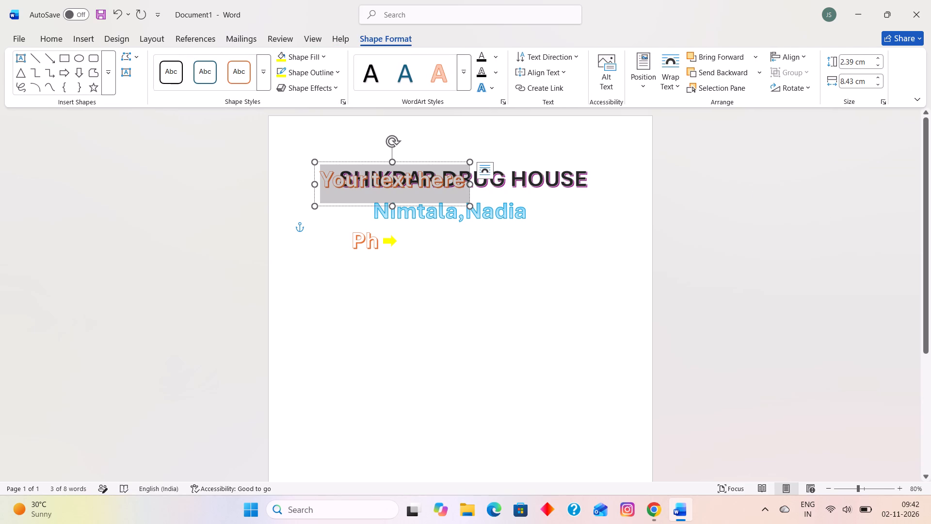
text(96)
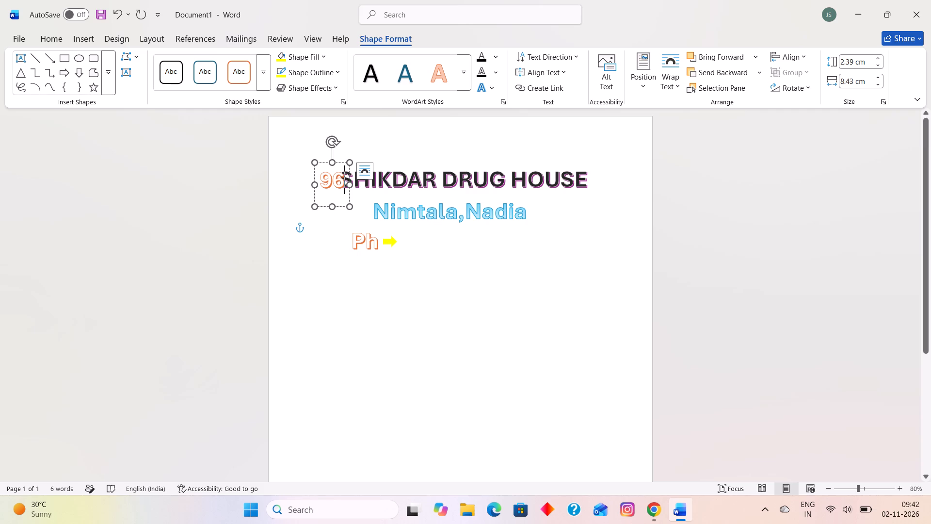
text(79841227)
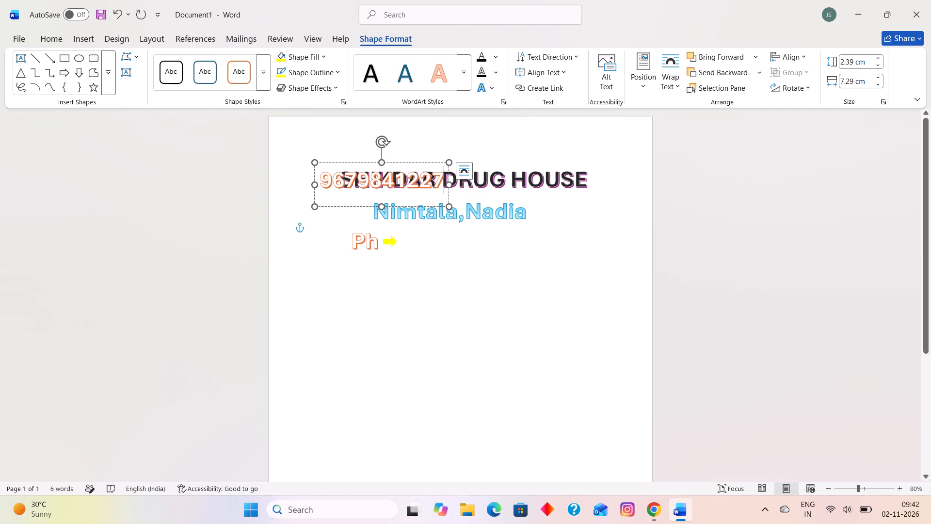
drag(409, 160, 461, 223)
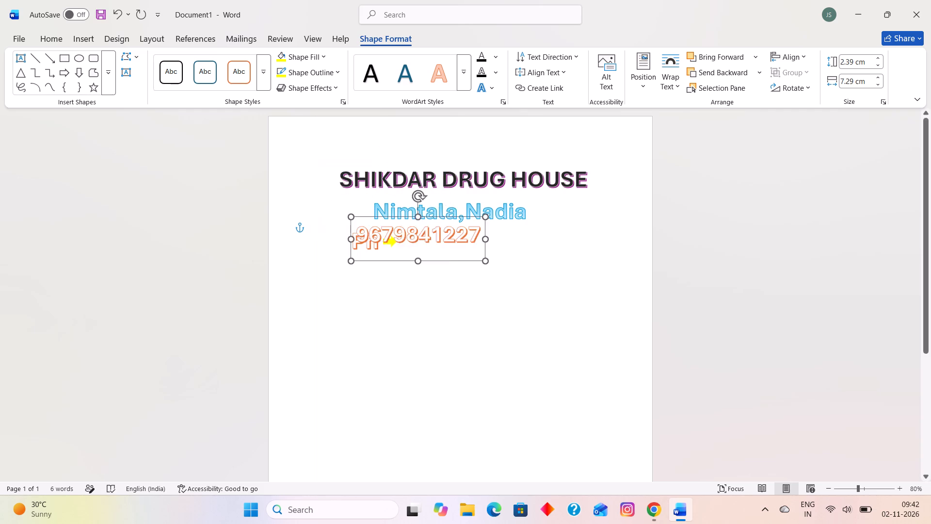
drag(461, 223, 496, 221)
Nudge the yellow arrow slightly right to space it between "Ph" and the phone number.
click(394, 240)
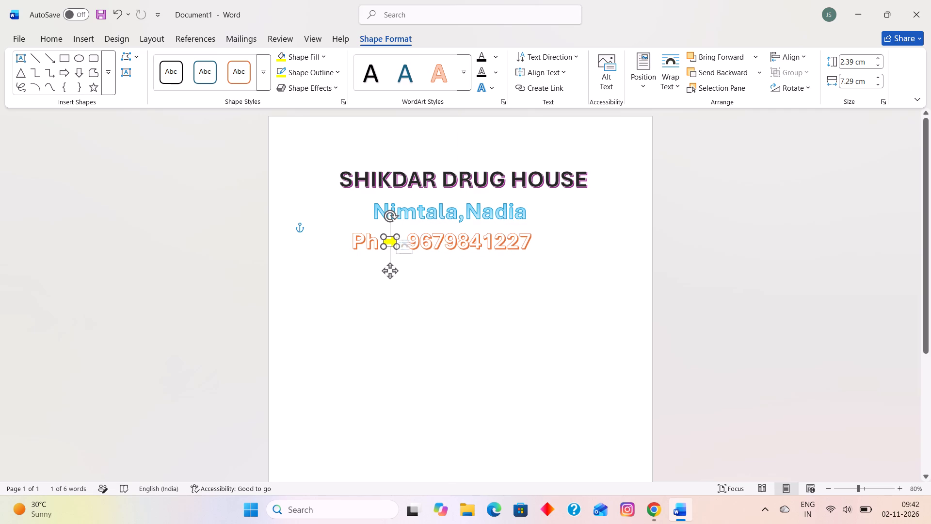
key(Right)
key(Right)
key(Right)
key(Right)
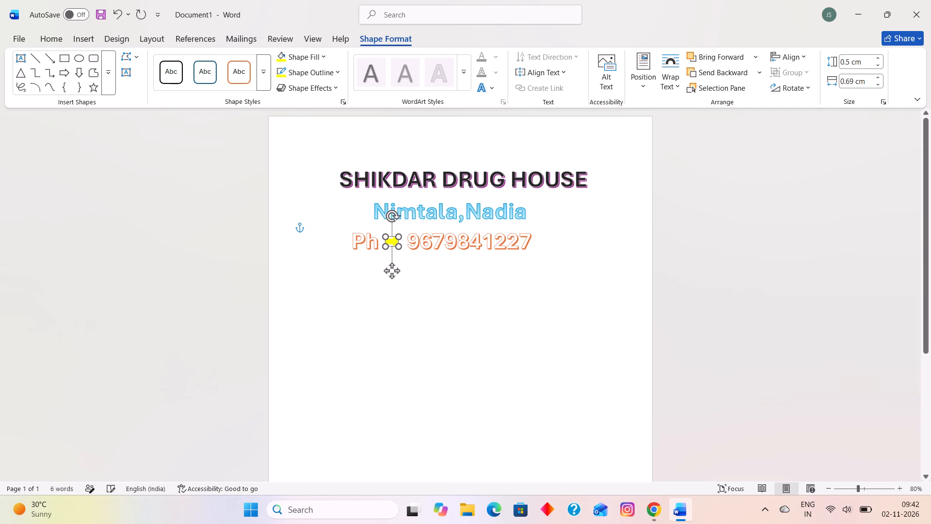
click(427, 282)
Nudge the "Ph" WordArt slightly right, closer to the yellow arrow.
click(365, 245)
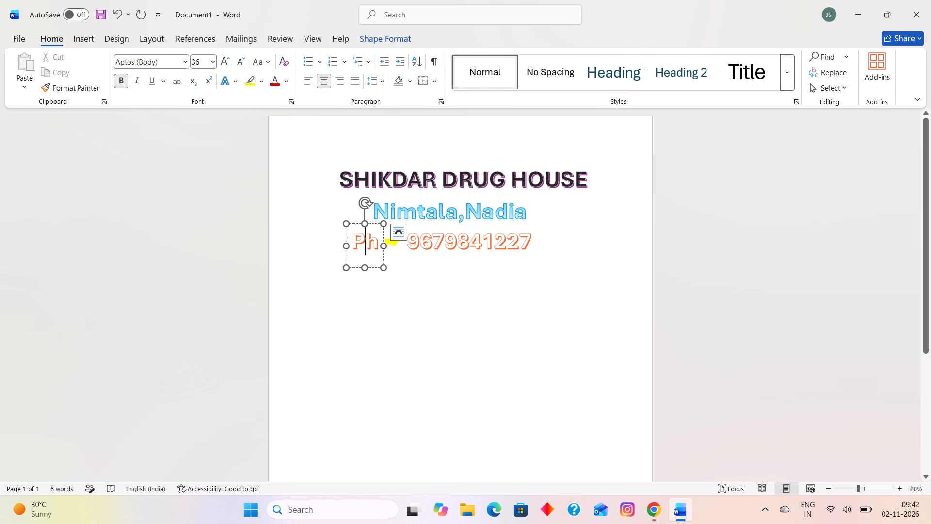
key(Right)
key(Right)
key(Right)
click(372, 224)
key(Right)
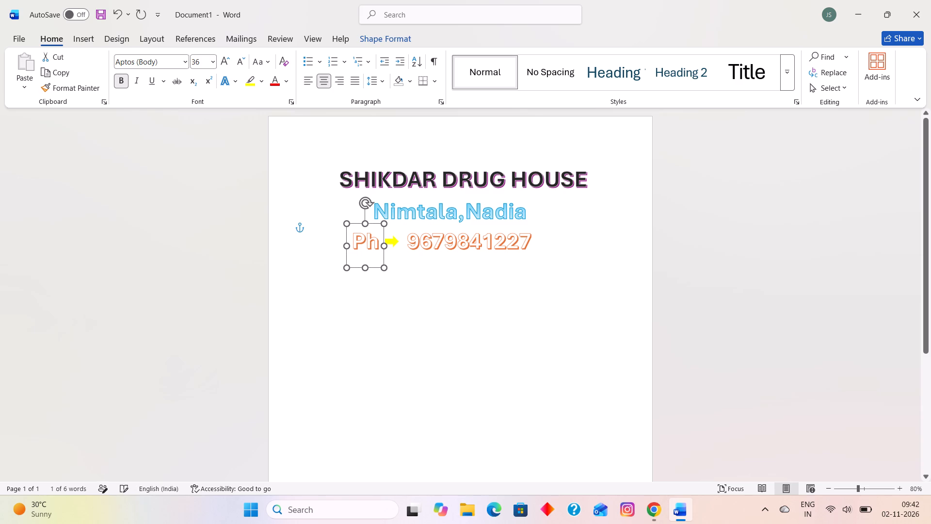
key(Right)
click(537, 305)
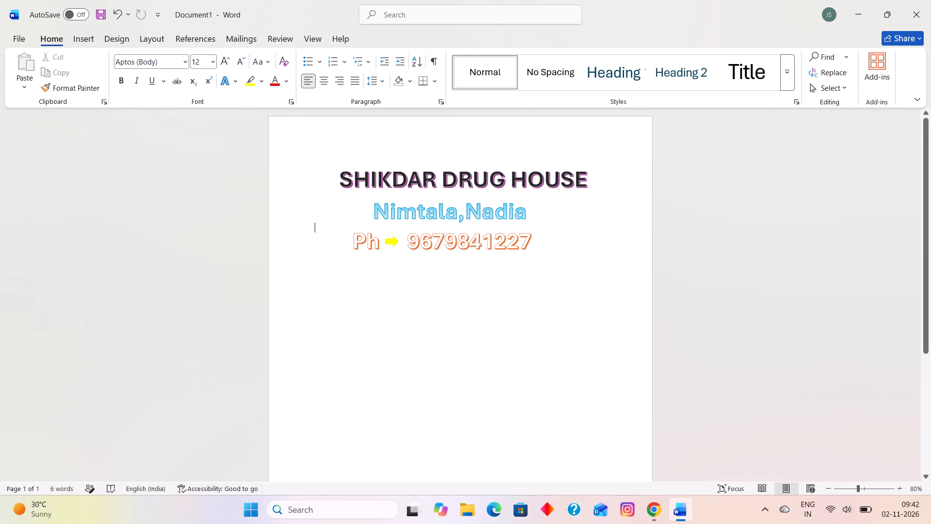
Draw a cross shape beside and below the phone number near the page's right edge, about 5.3 cm high and 4.5 cm wide.
scroll(347, 118, down, 1)
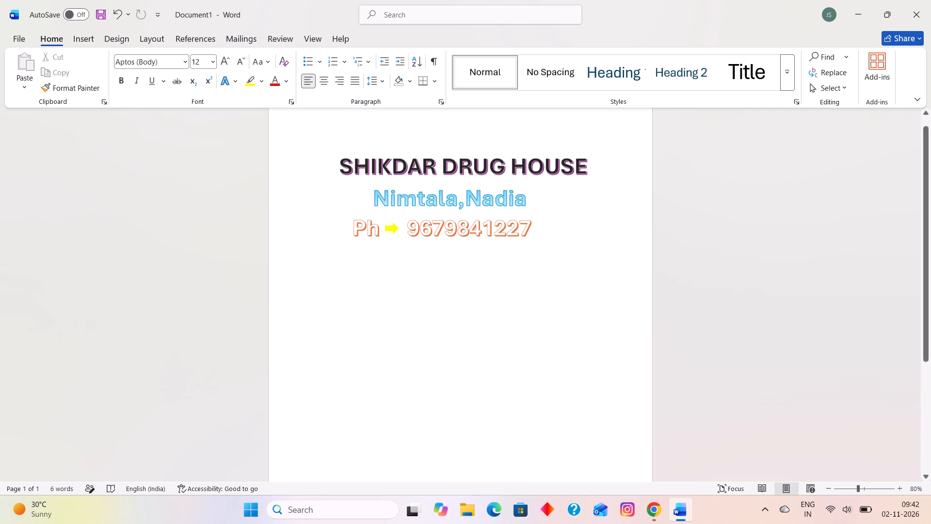
click(88, 36)
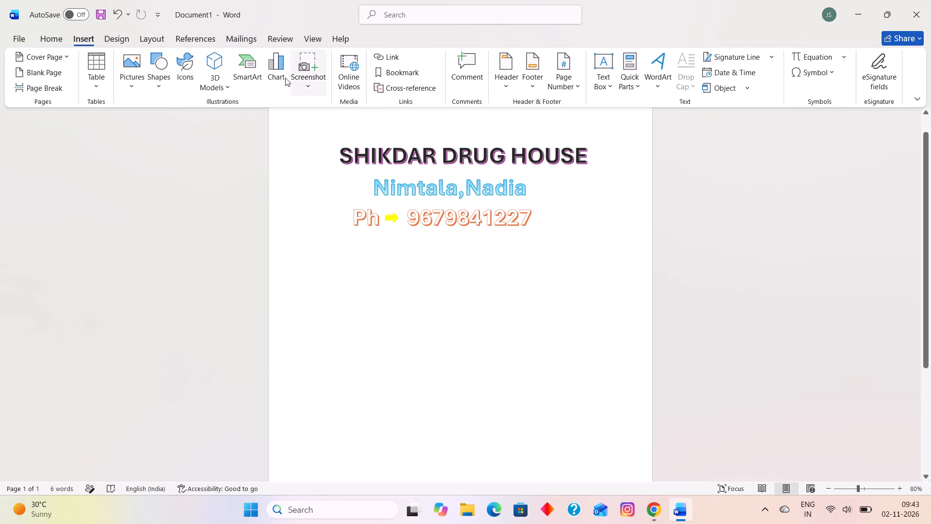
click(158, 62)
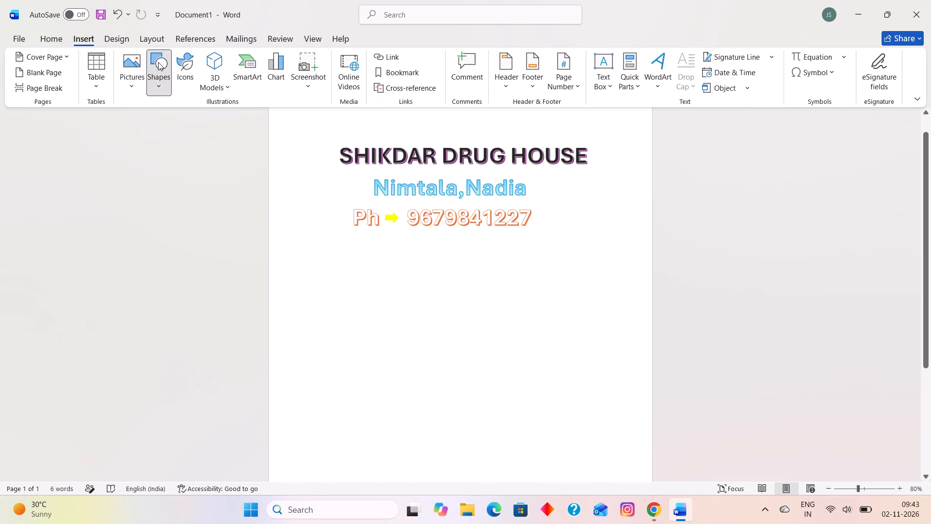
click(228, 203)
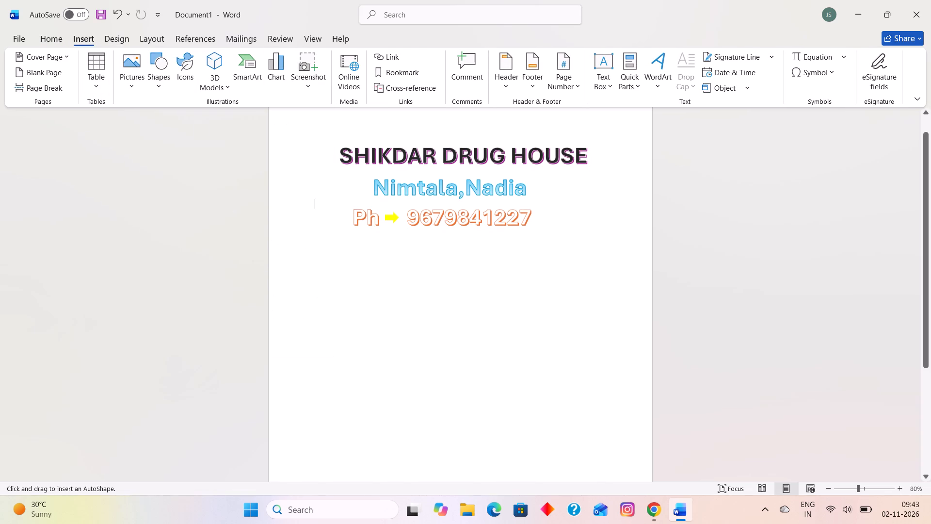
drag(544, 240, 632, 355)
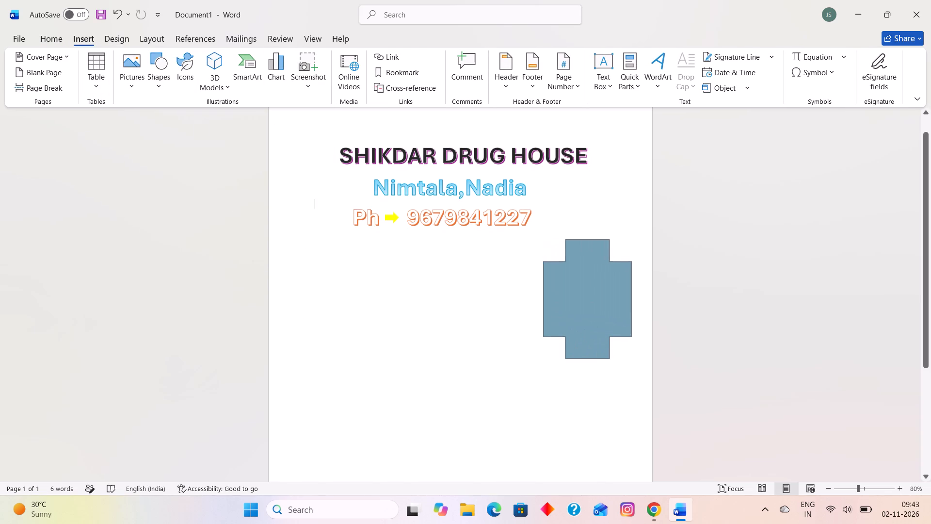
drag(632, 355, 607, 326)
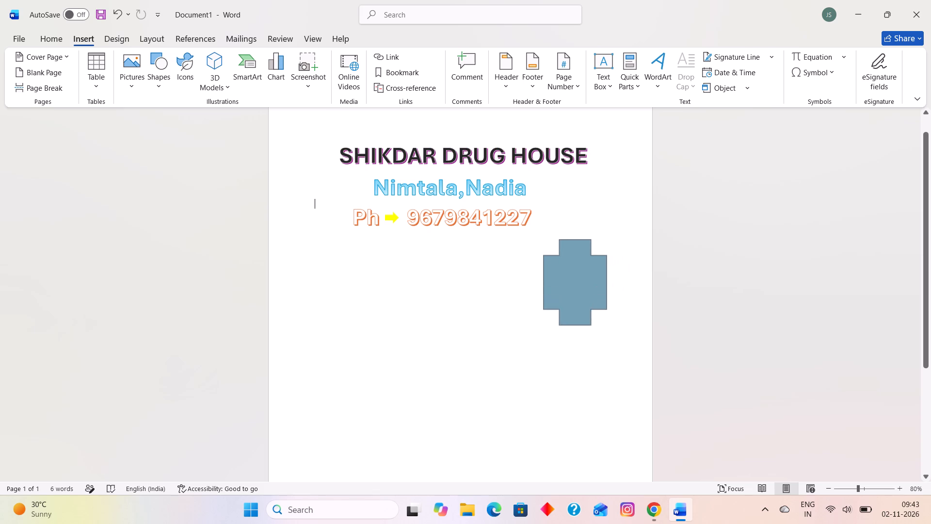
drag(607, 326, 621, 323)
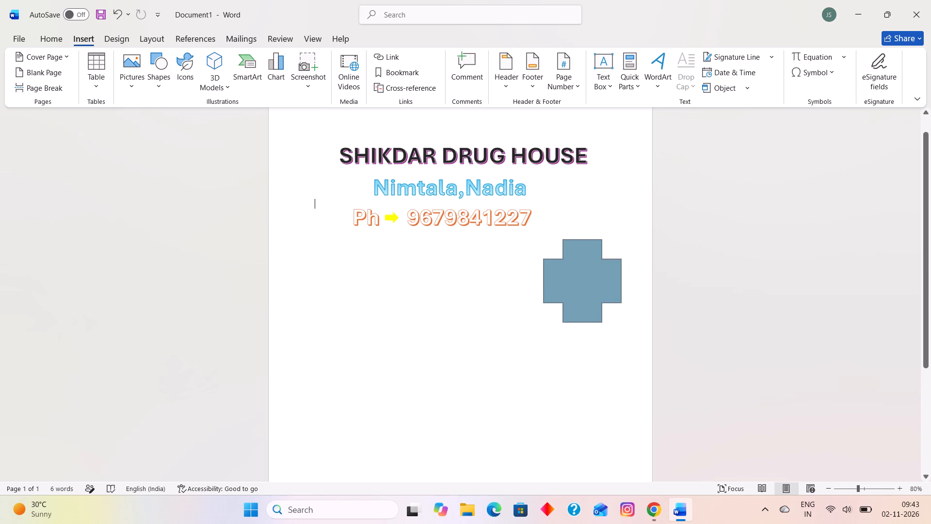
drag(621, 323, 623, 331)
drag(581, 280, 582, 254)
click(582, 254)
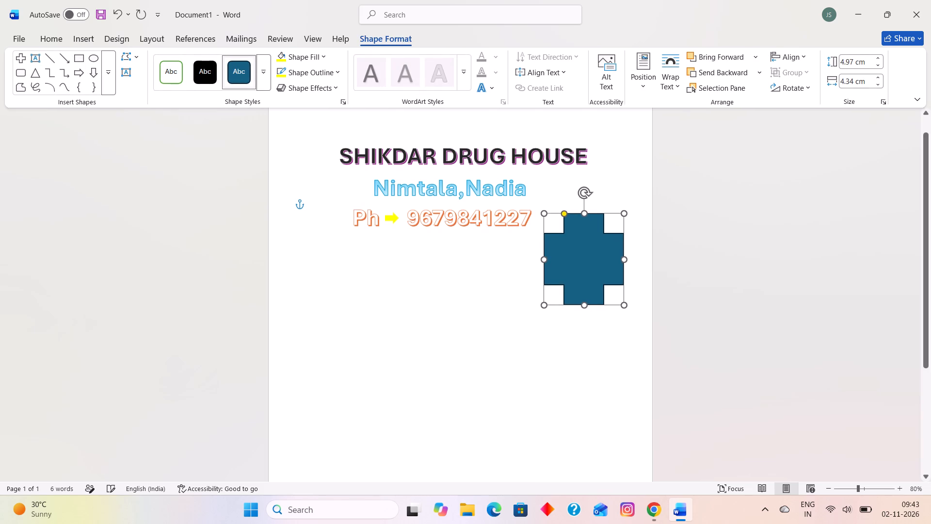
click(627, 260)
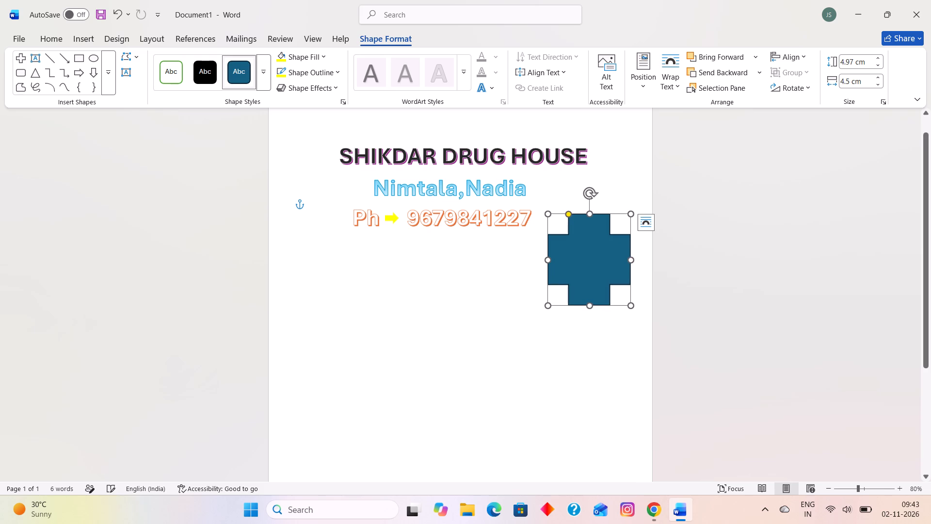
drag(591, 214, 592, 207)
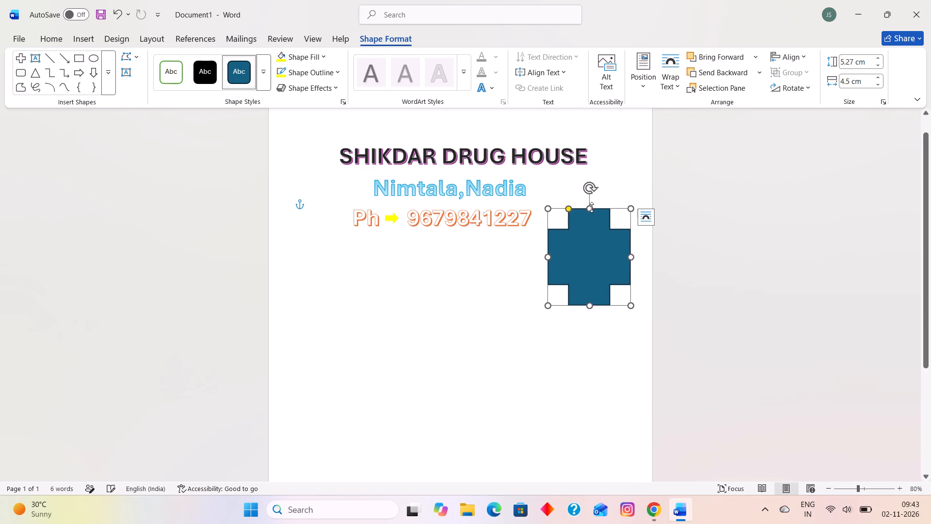
Apply the white-filled, green-outlined shape style to the cross.
click(180, 70)
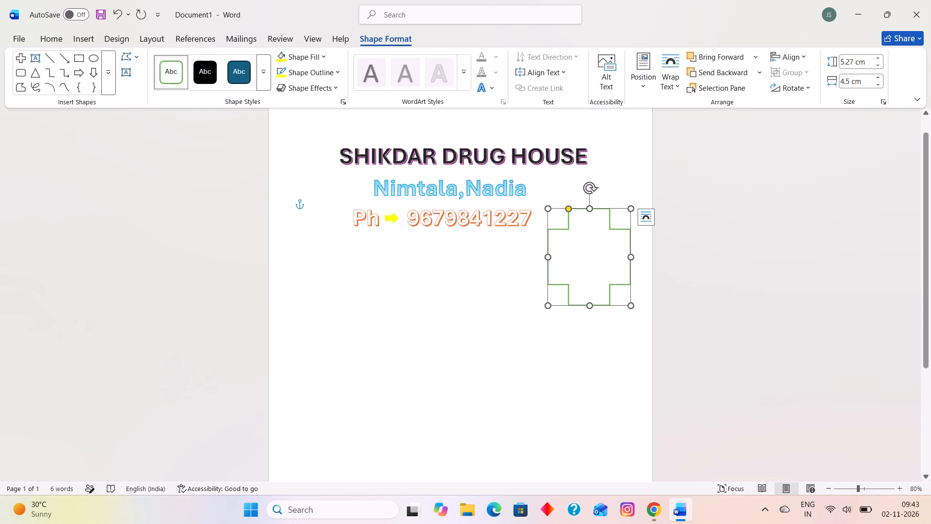
click(308, 256)
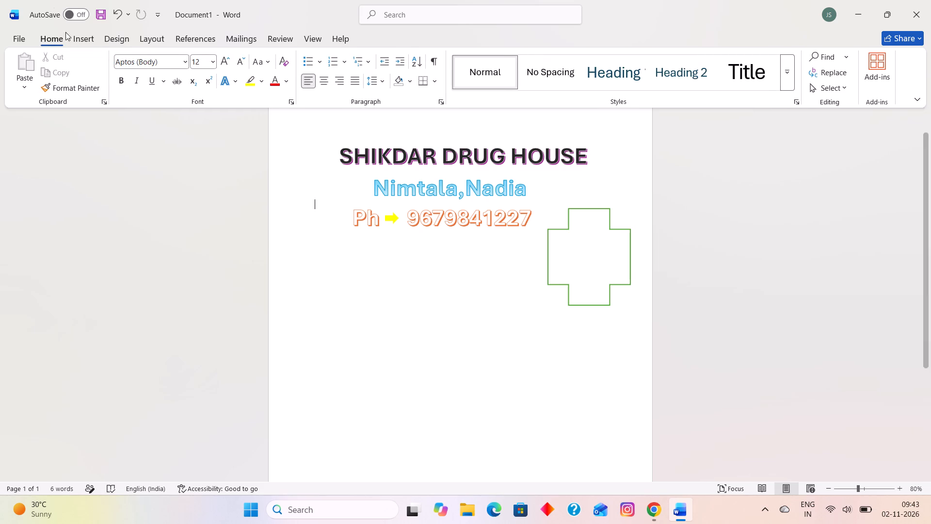
Insert a WordArt in the light-blue fill with blue outline style reading "DOCTOR".
click(89, 37)
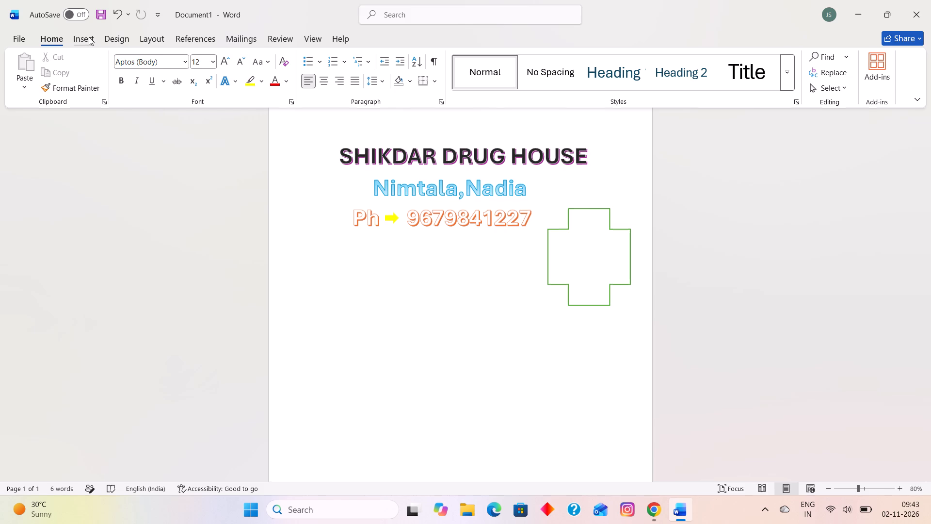
click(658, 56)
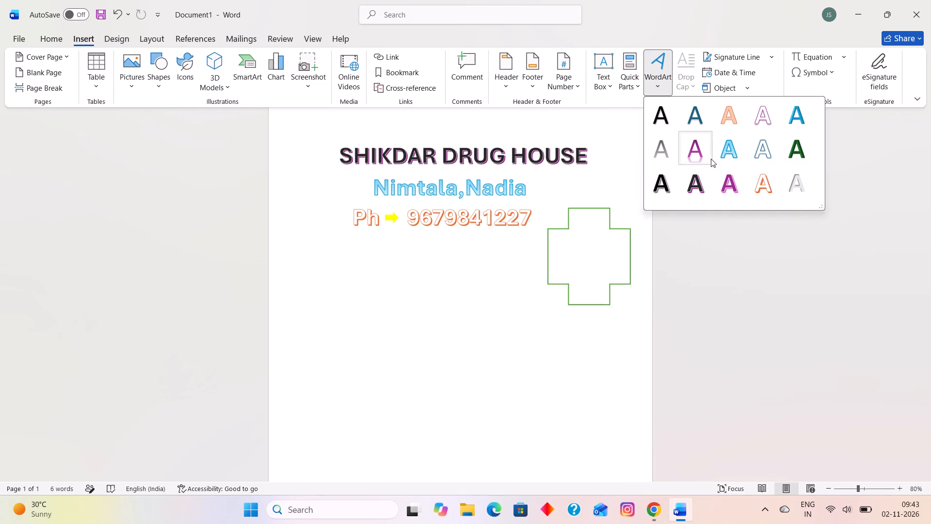
click(735, 158)
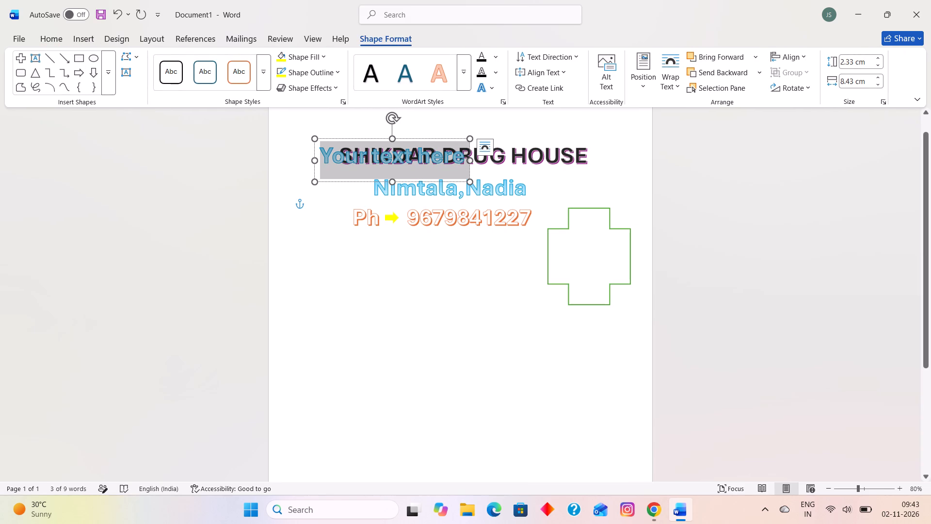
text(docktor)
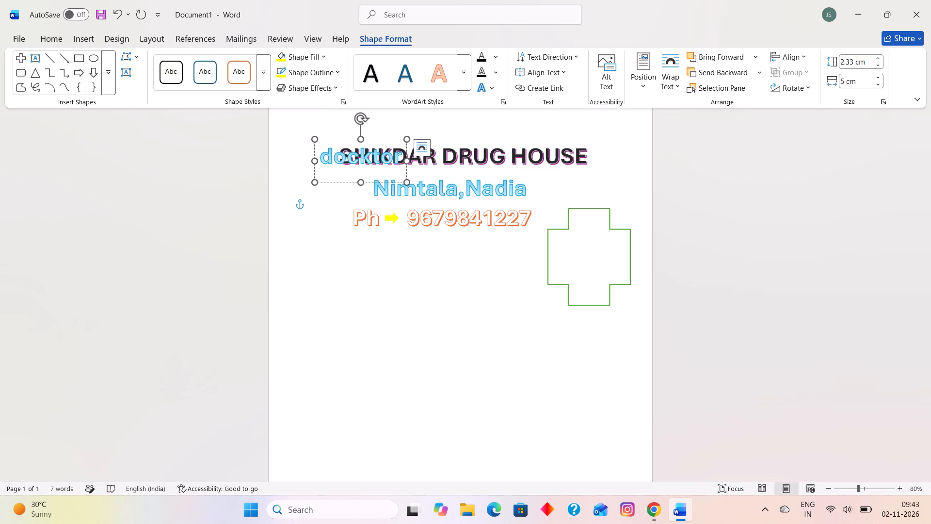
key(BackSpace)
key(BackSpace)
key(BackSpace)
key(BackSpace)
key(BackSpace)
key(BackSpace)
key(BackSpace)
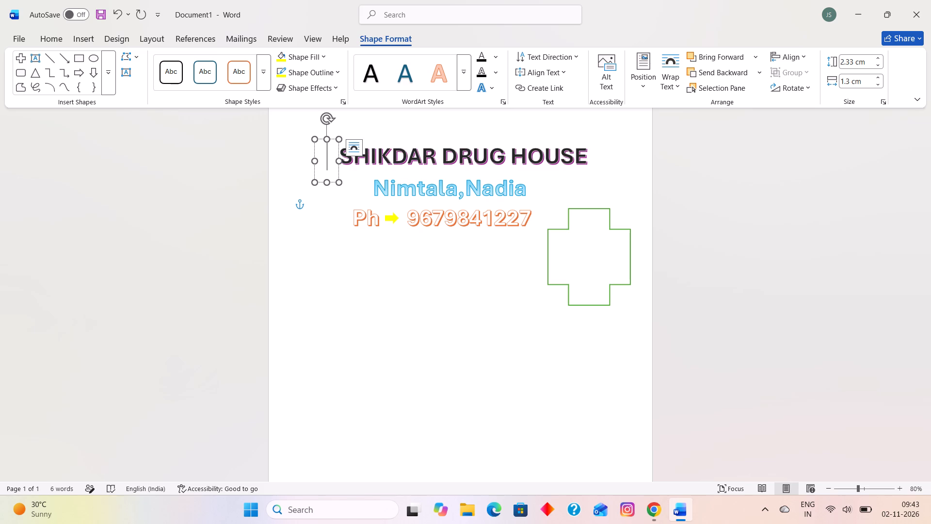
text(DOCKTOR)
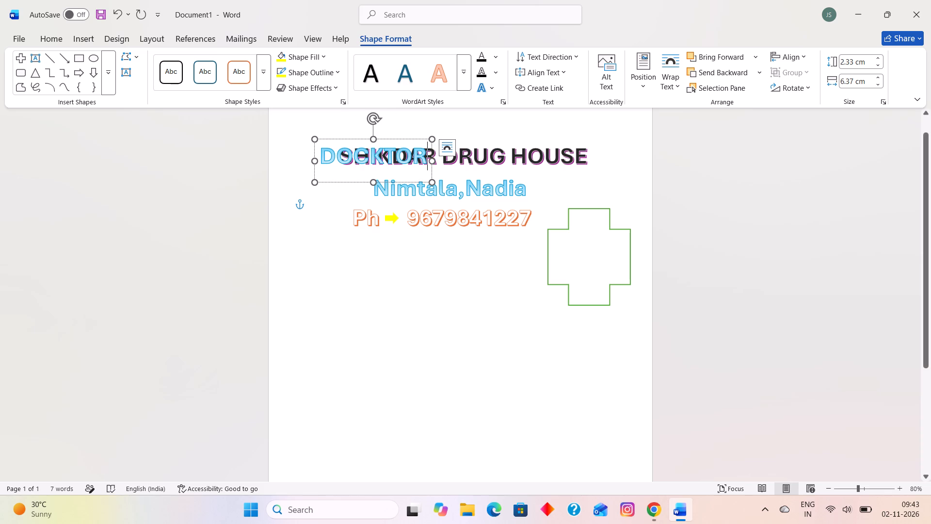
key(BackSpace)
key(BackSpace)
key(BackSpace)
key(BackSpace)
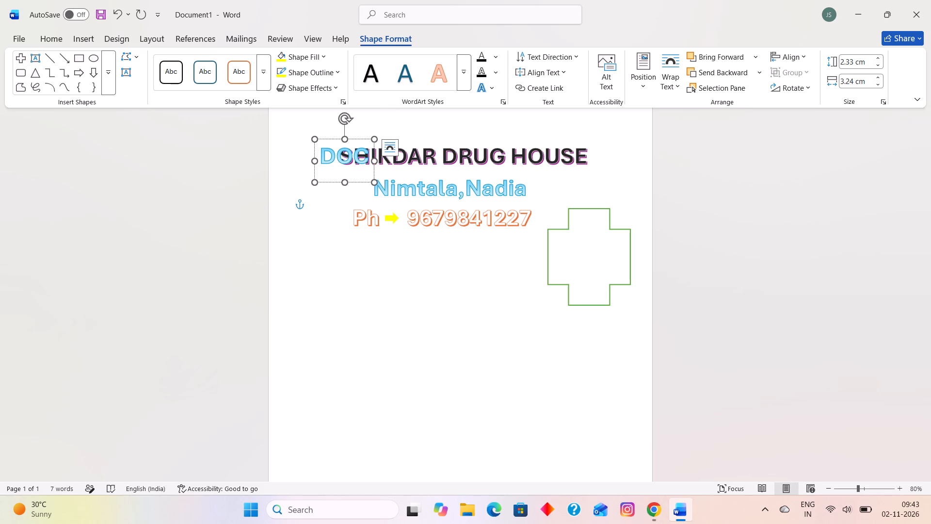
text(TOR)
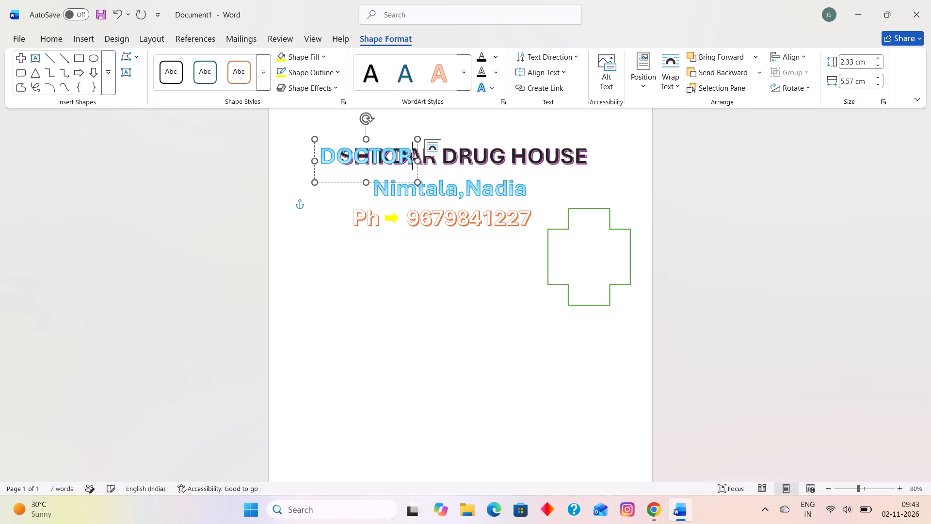
Move the DOCTOR WordArt below the phone number and resize its box to about 2.17 cm high by 5.74 cm wide.
drag(382, 137, 523, 225)
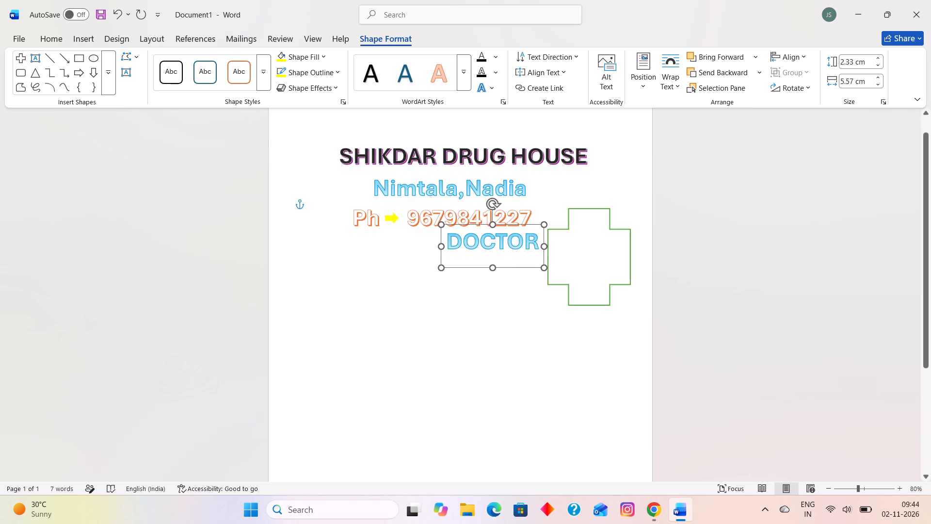
drag(523, 225, 500, 275)
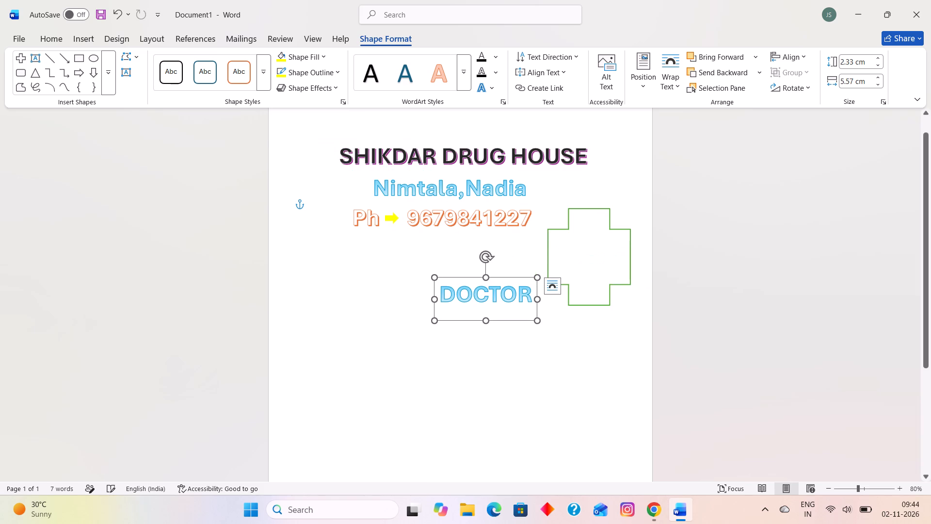
drag(535, 319, 527, 312)
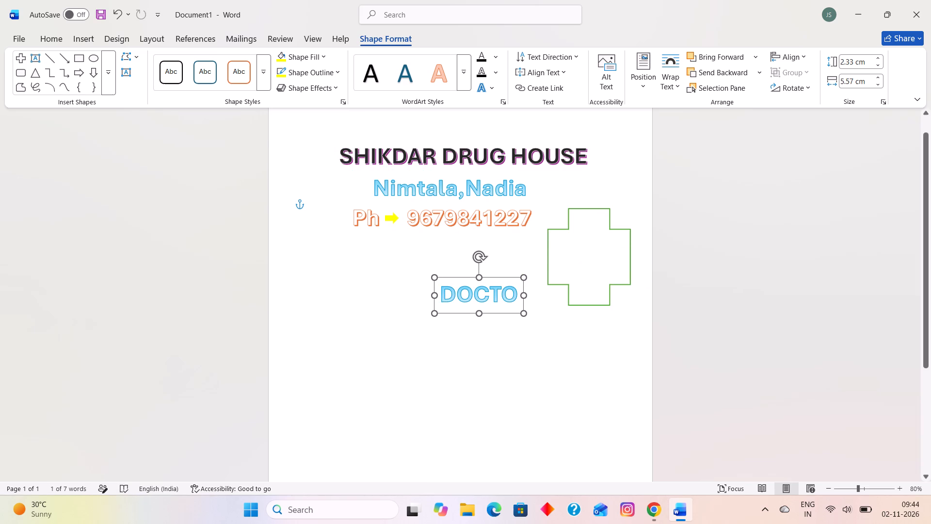
drag(527, 312, 540, 317)
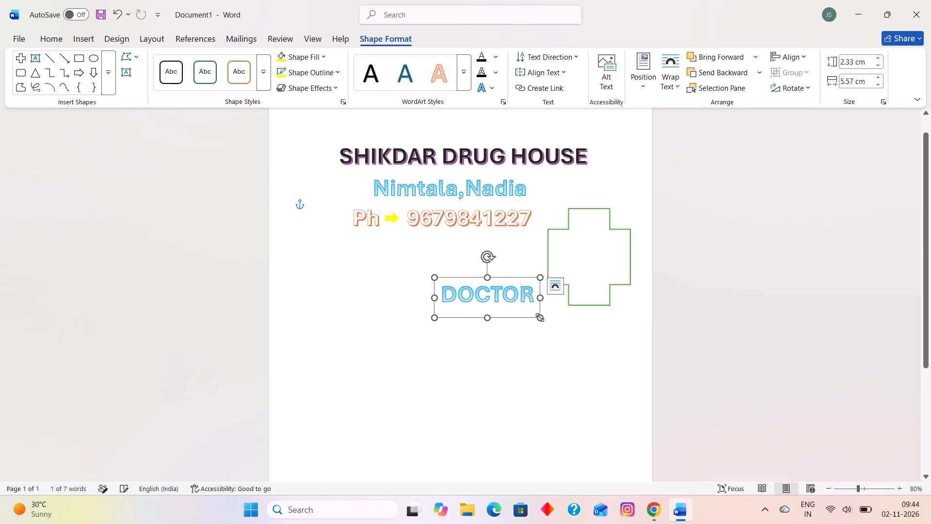
Set the DOCTOR text's font size to 28.
drag(439, 288, 552, 298)
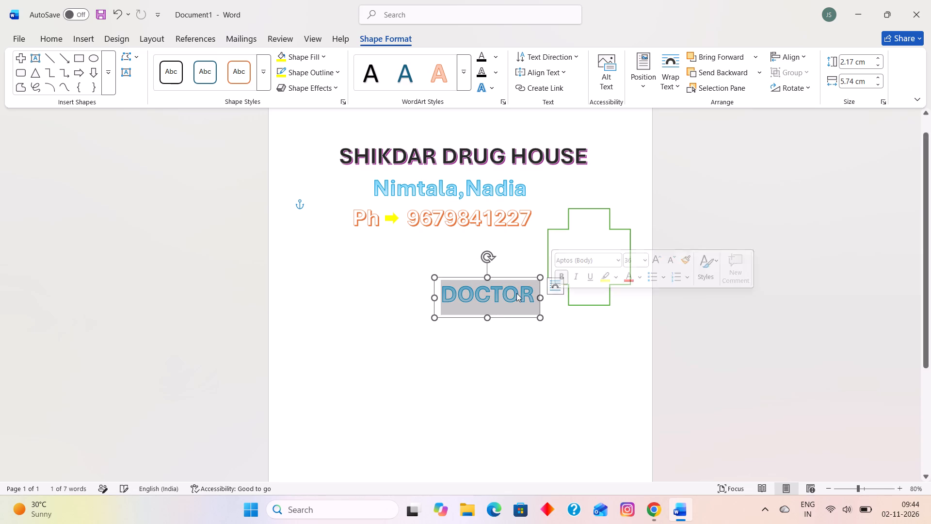
click(644, 263)
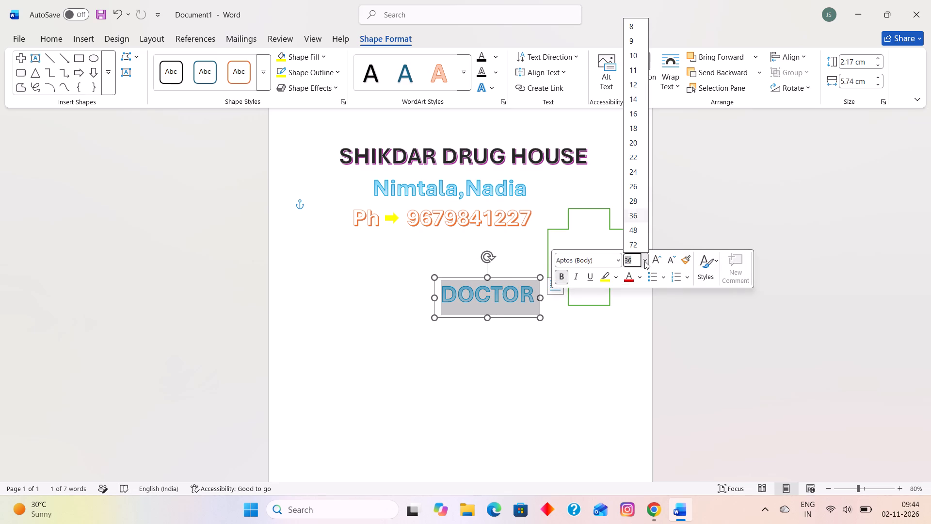
click(634, 207)
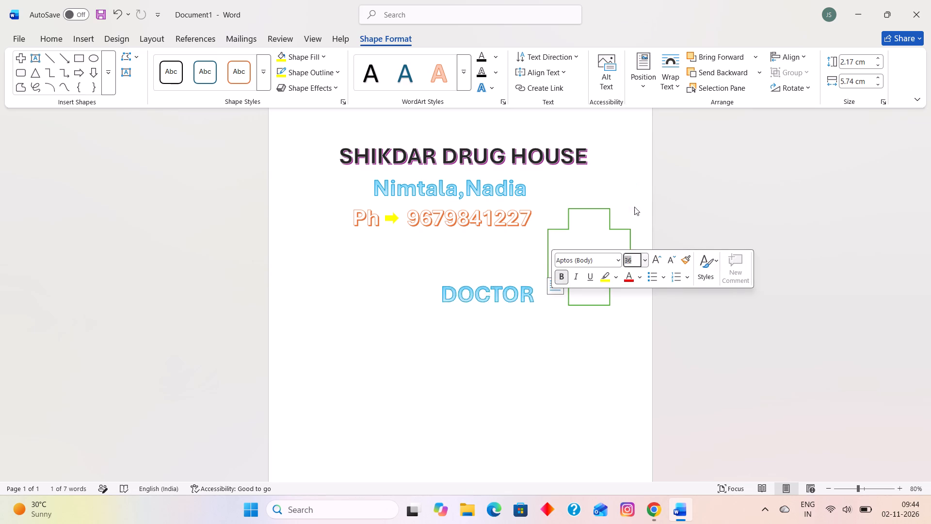
Move the DOCTOR WordArt into the middle of the cross shape.
drag(469, 276, 573, 244)
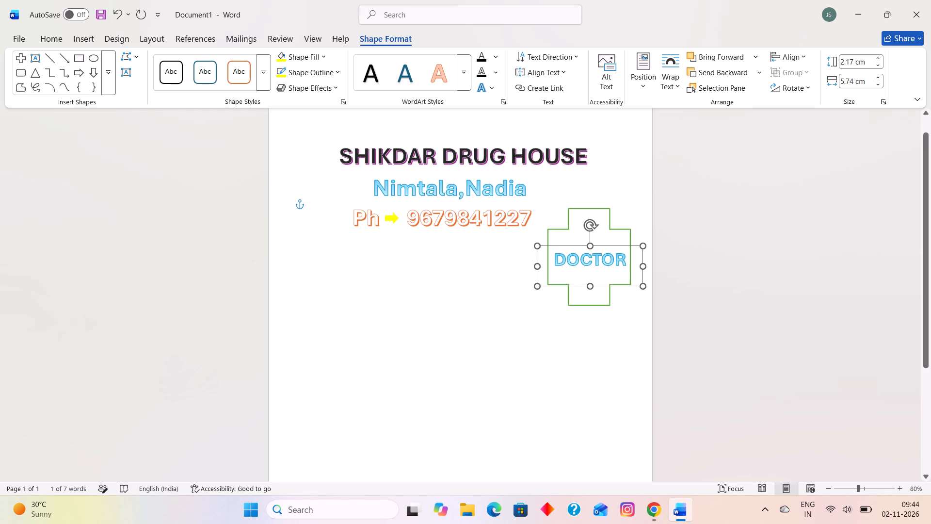
drag(573, 244, 570, 240)
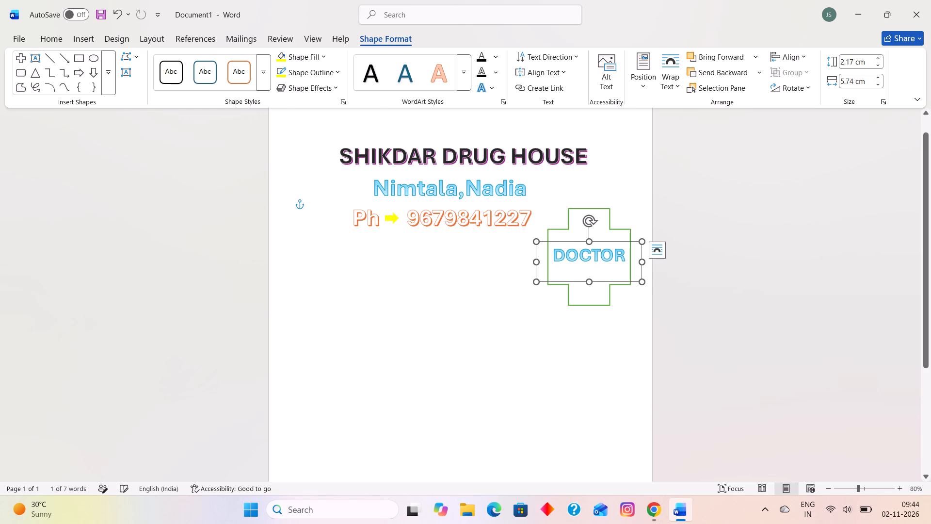
double_click(600, 359)
Fill the cross shape with standard red.
click(588, 229)
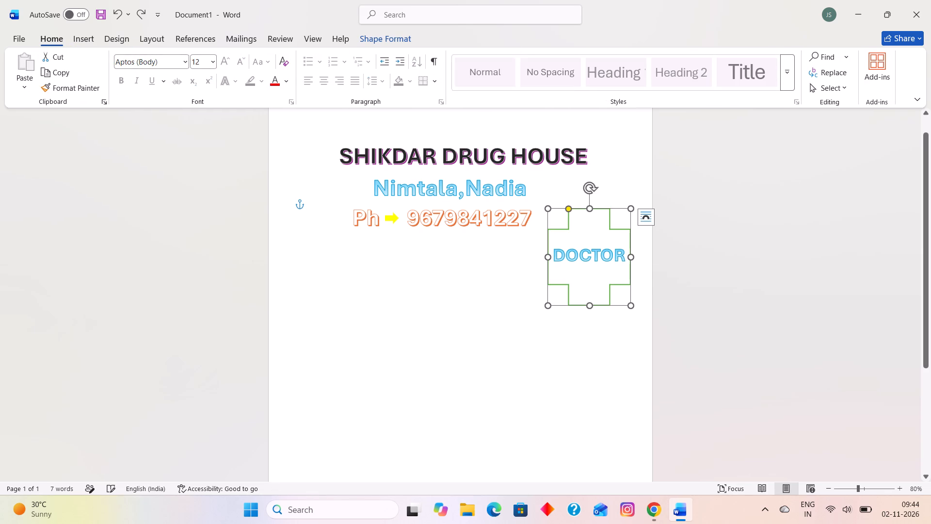
right_click(579, 232)
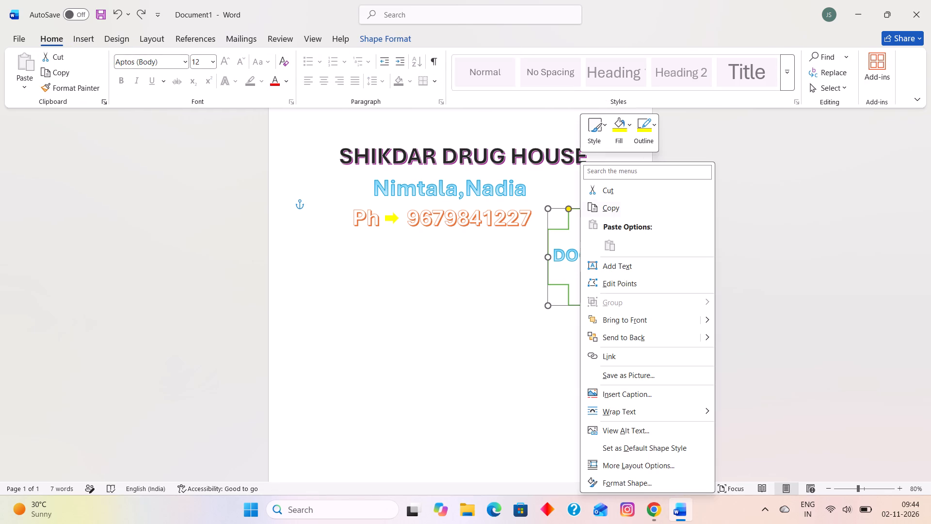
click(630, 130)
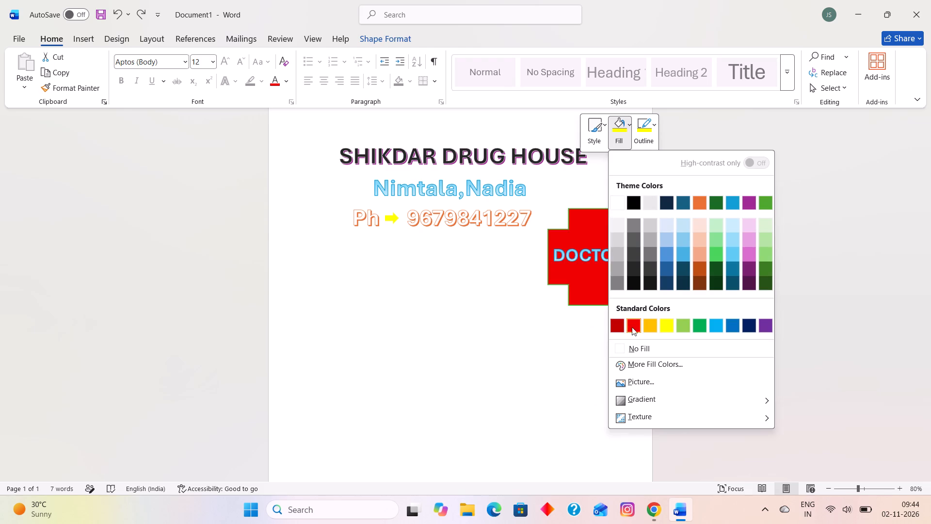
click(634, 326)
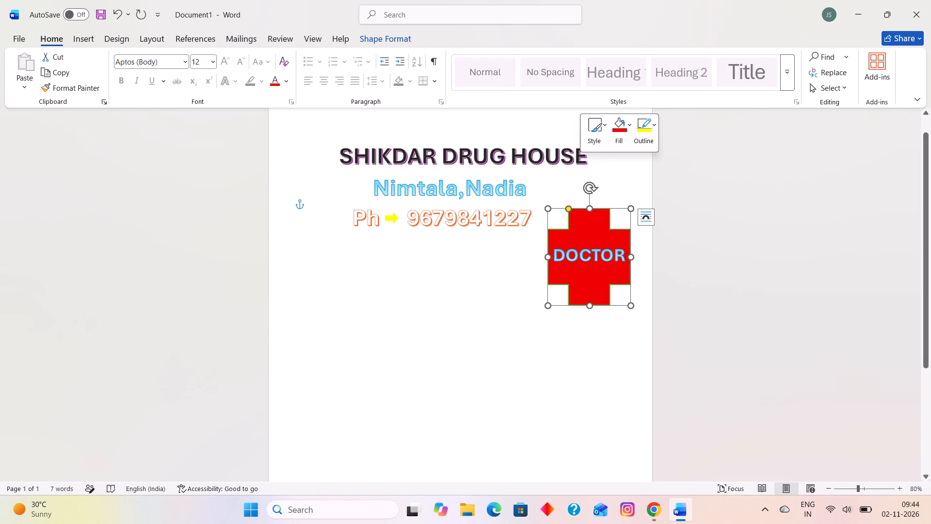
Set the cross shape's outline colour to standard red.
right_click(581, 229)
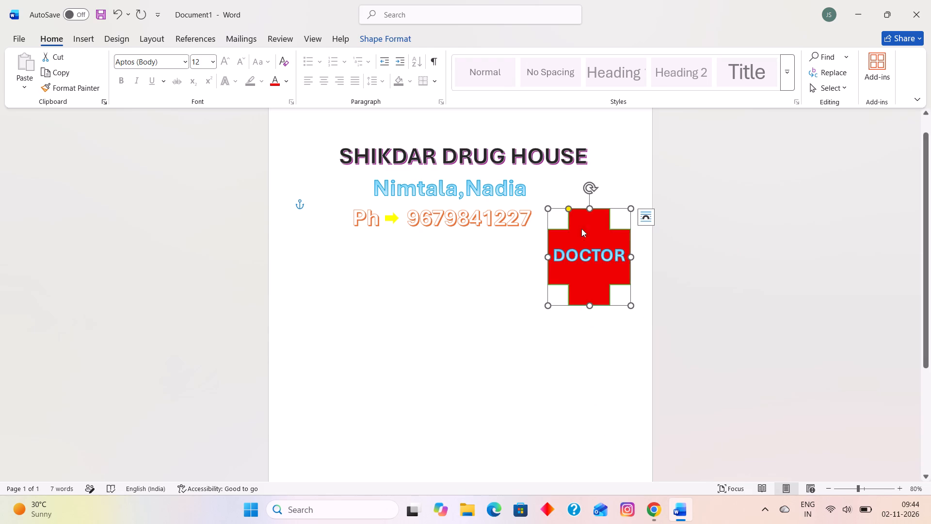
click(655, 125)
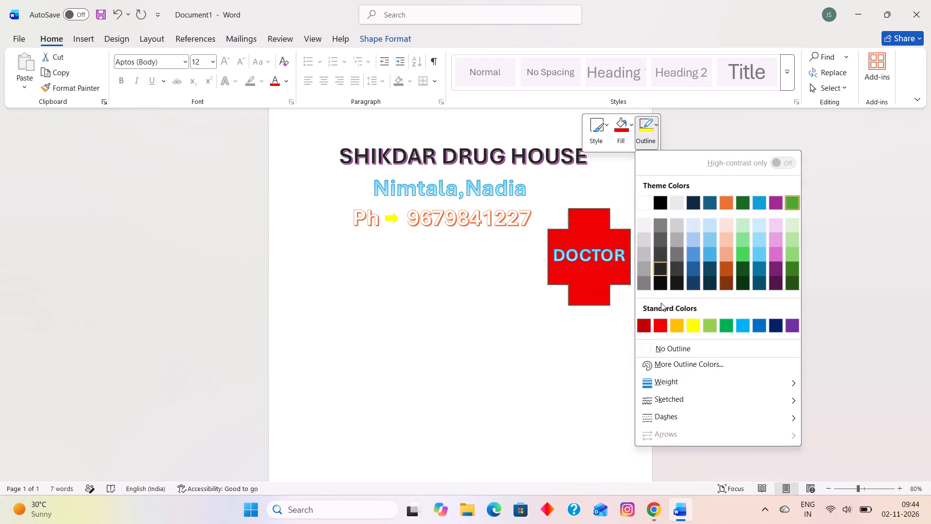
click(664, 324)
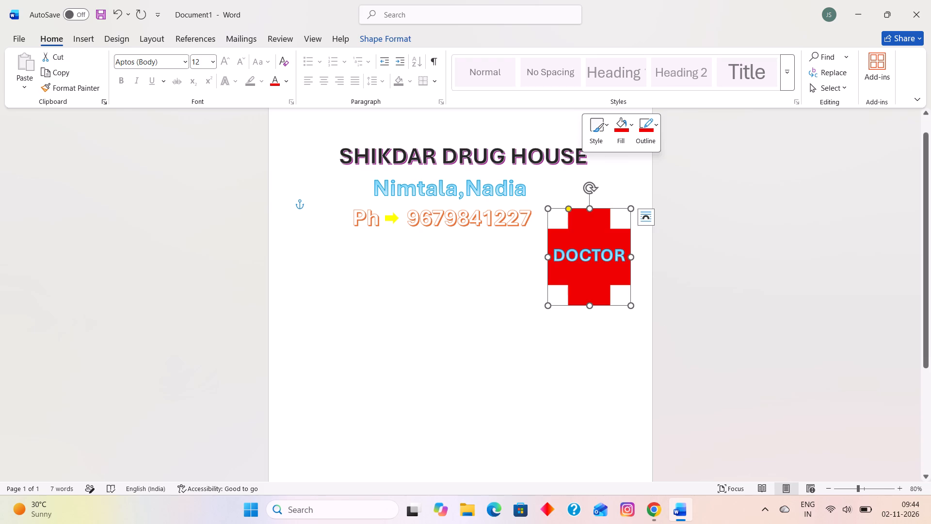
click(535, 395)
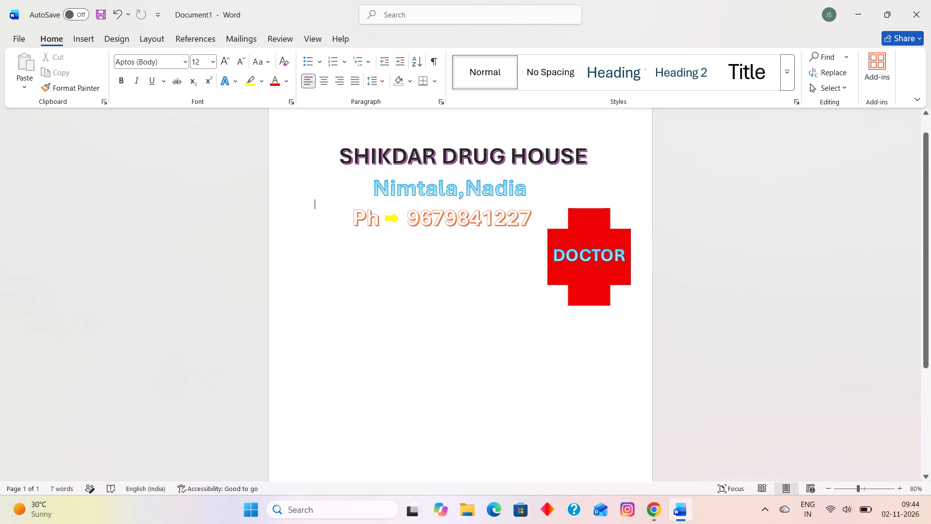
Insert a WordArt in the grey gradient style containing the doctor's name, preceded by "Dr.".
scroll(362, 304, down, 3)
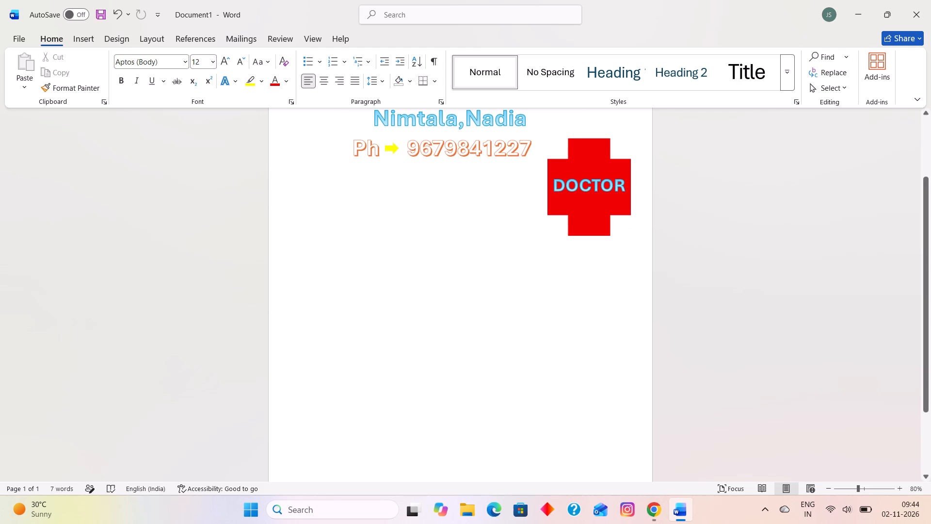
scroll(359, 291, up, 2)
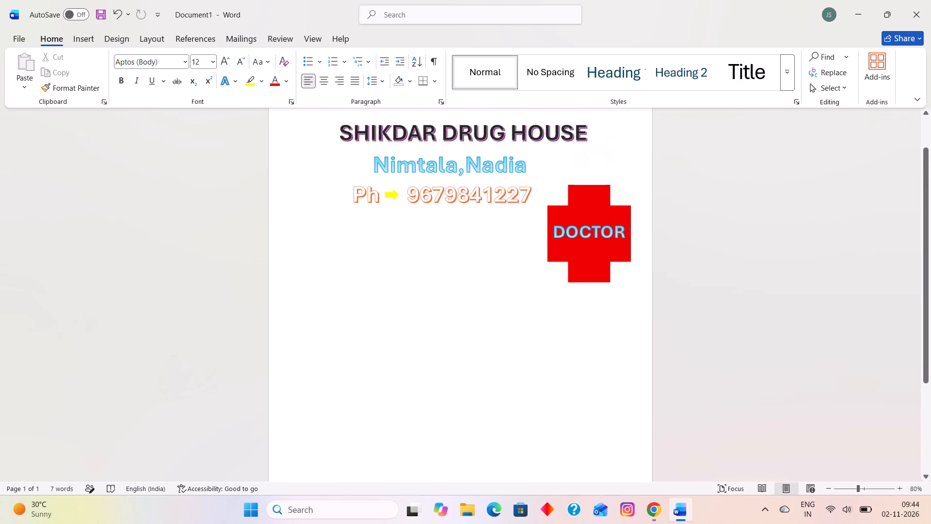
click(81, 36)
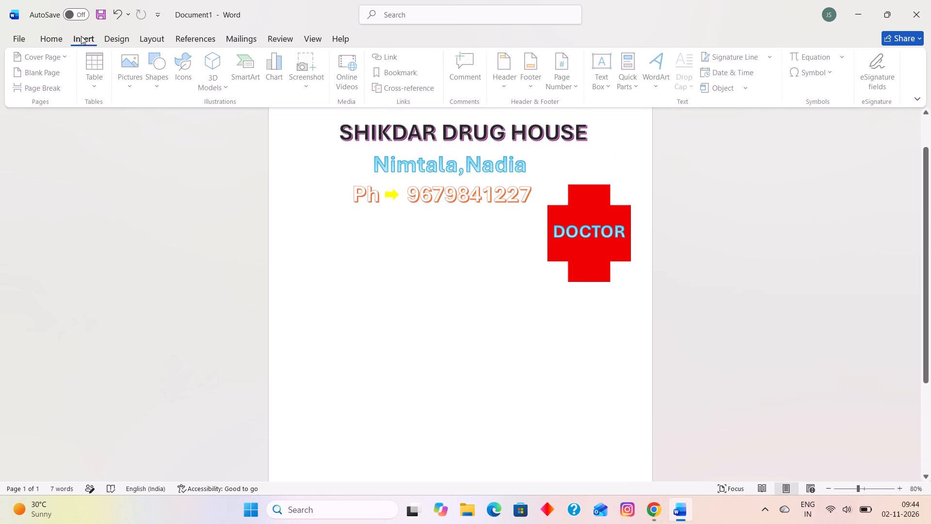
click(658, 65)
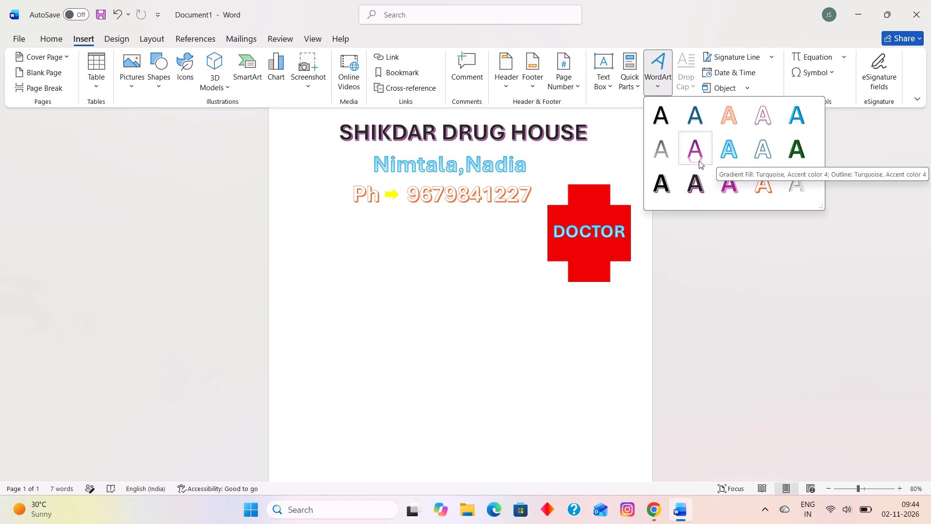
click(660, 154)
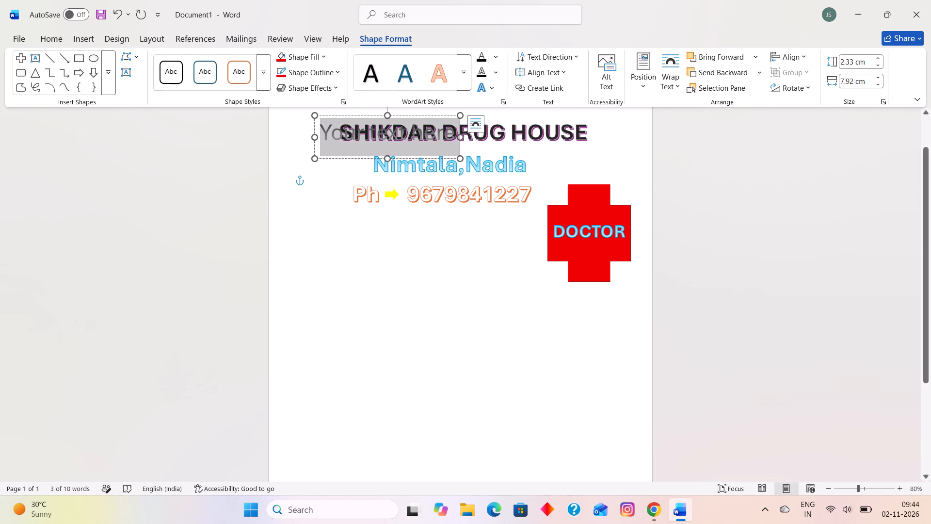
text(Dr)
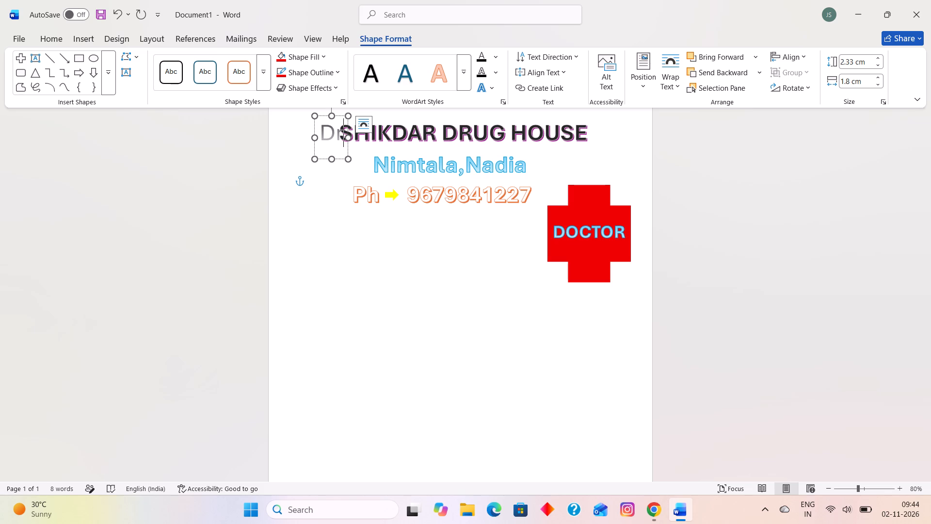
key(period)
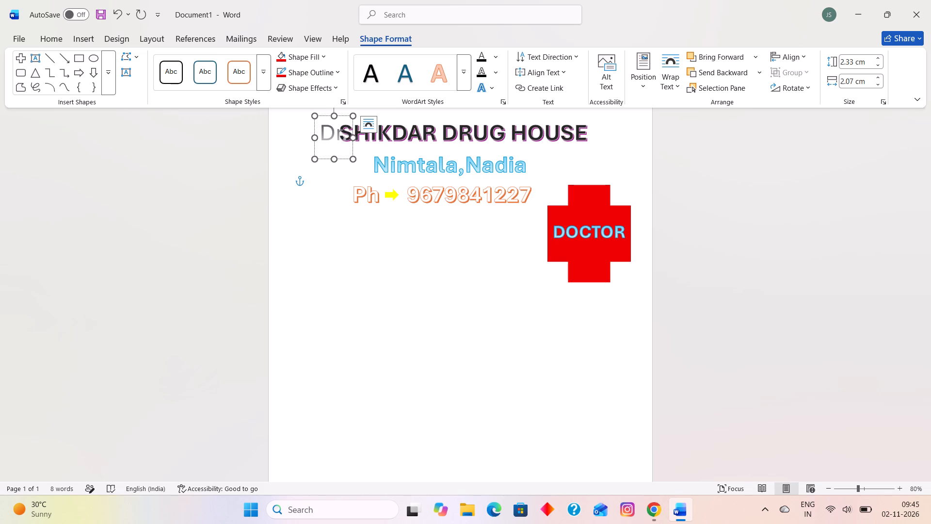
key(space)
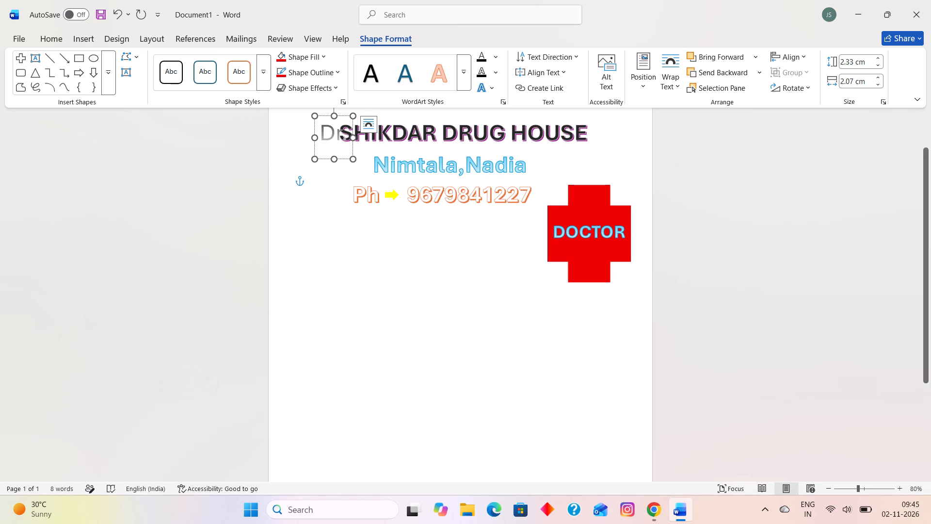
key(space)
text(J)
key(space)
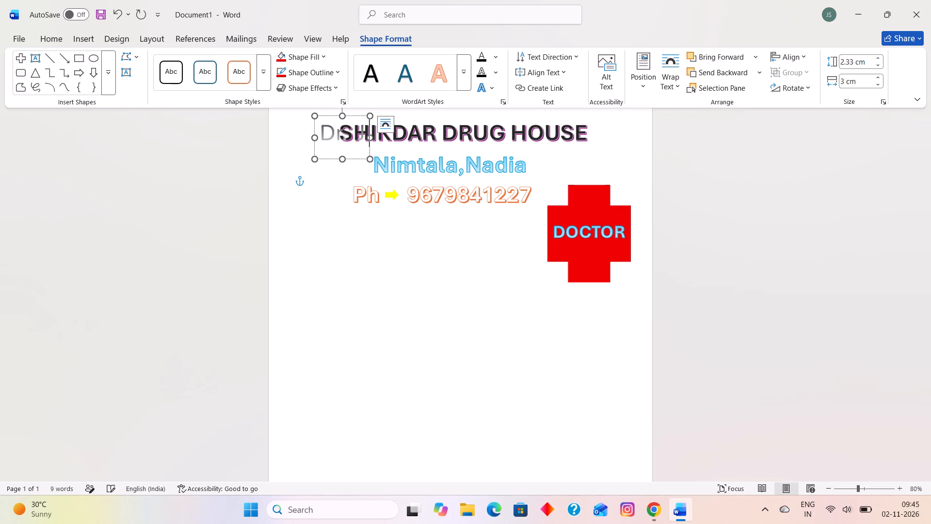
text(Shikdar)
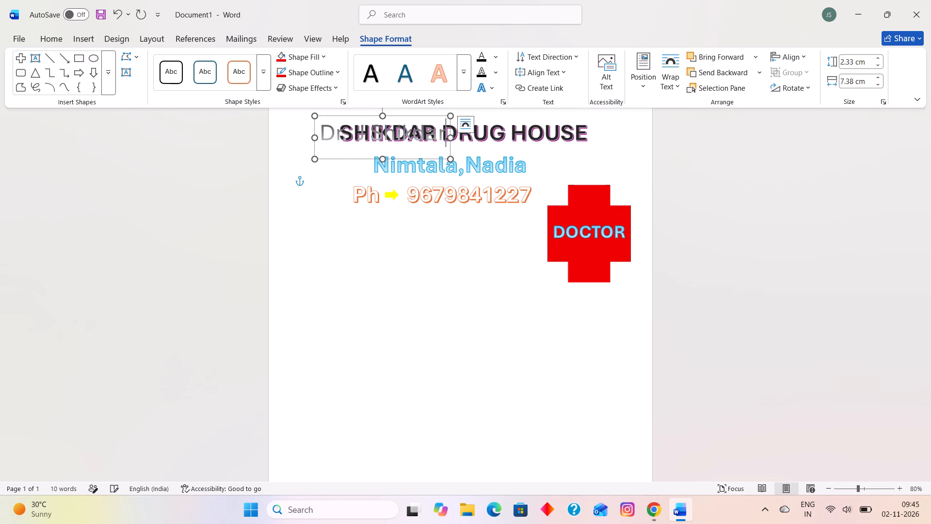
Move the doctor's name WordArt to the page's left edge, below the heading lines and lower than the red cross.
drag(417, 117, 425, 259)
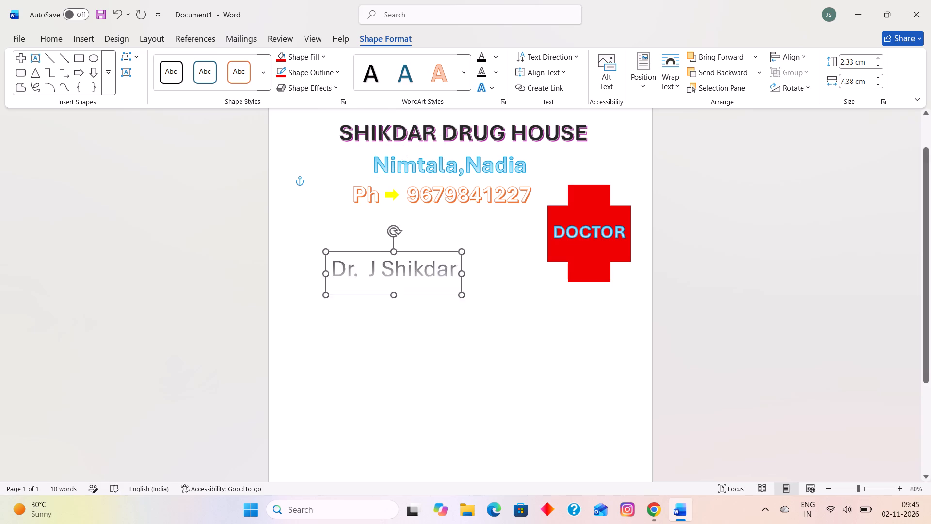
drag(425, 259, 381, 311)
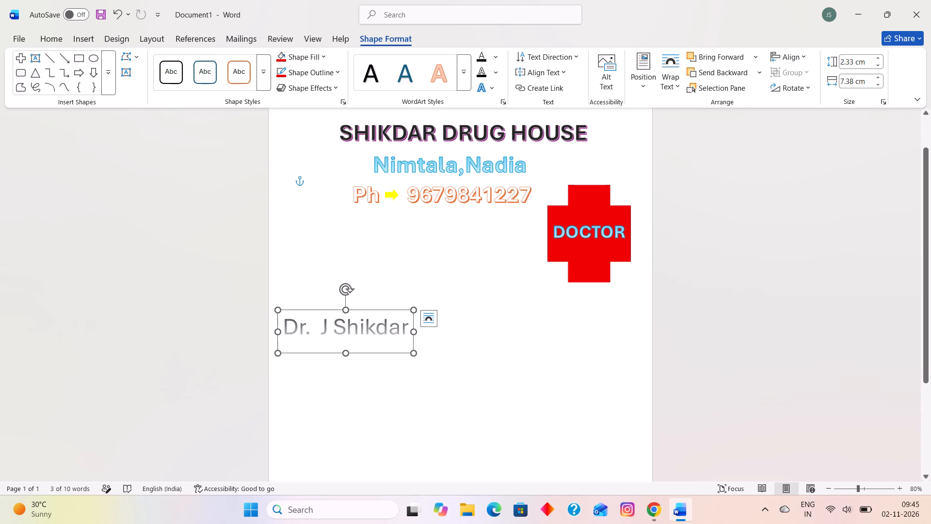
Open the font size choices for the whole doctor's name text.
drag(404, 328, 245, 319)
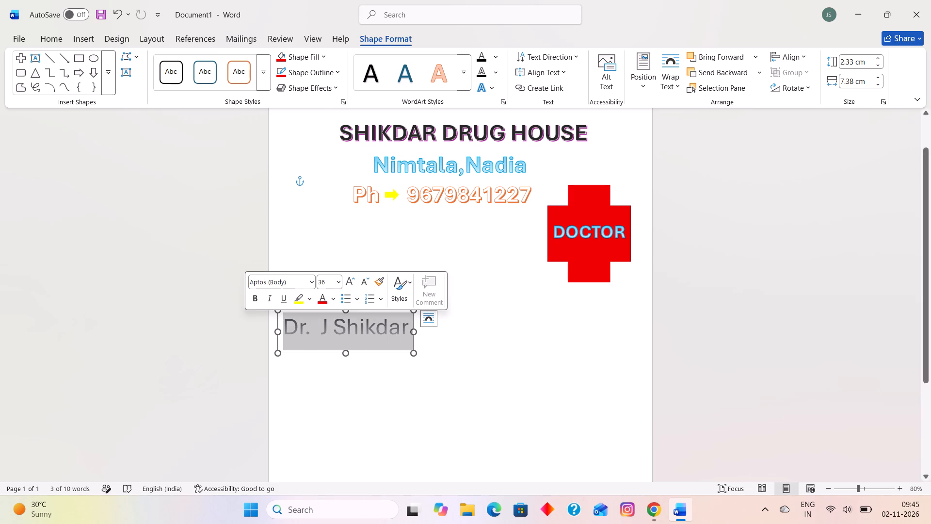
click(338, 281)
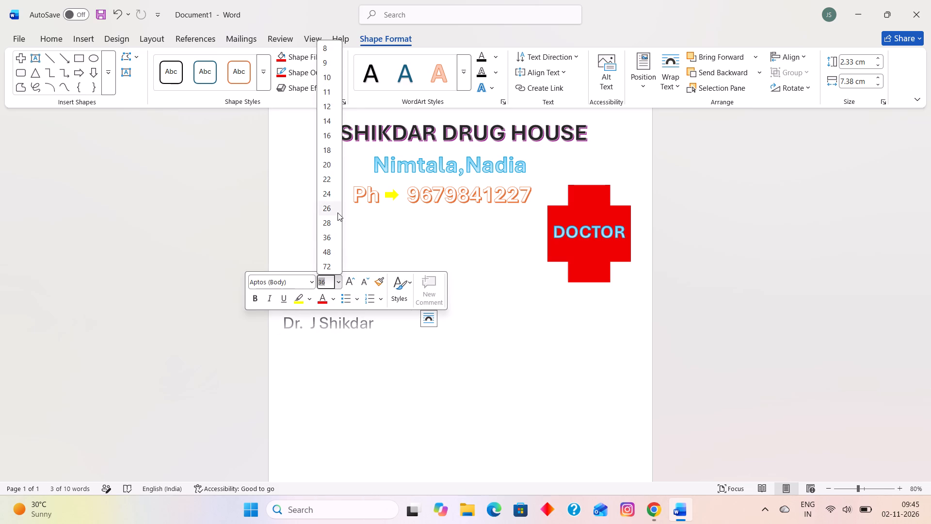
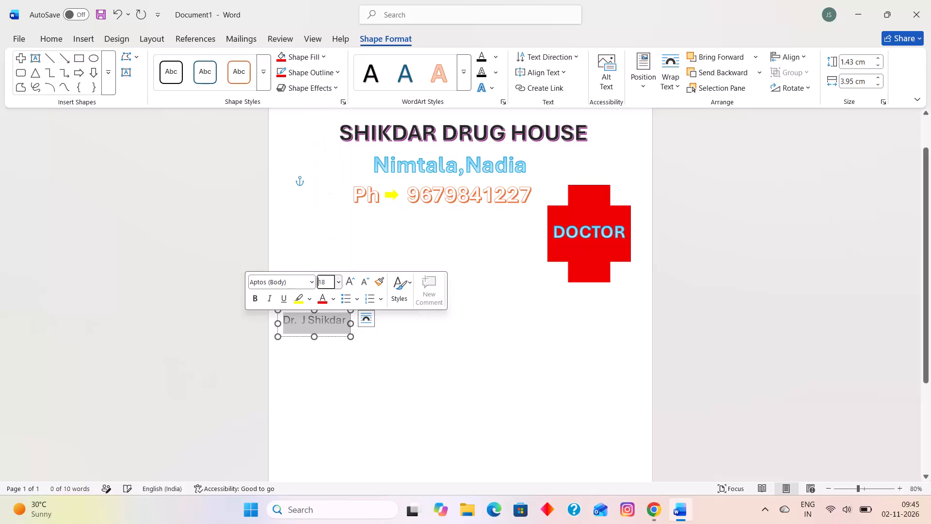
Apply the grey gradient WordArt style to the doctor's name again.
click(462, 74)
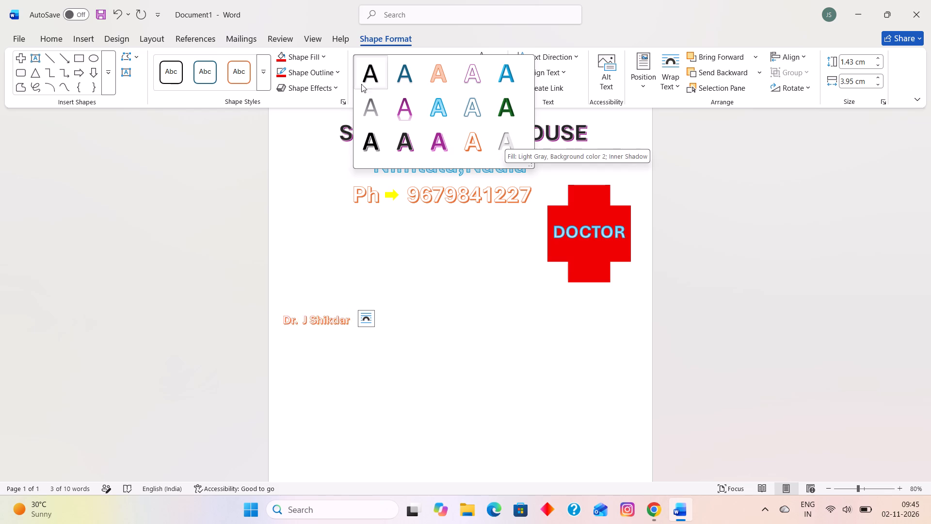
click(374, 107)
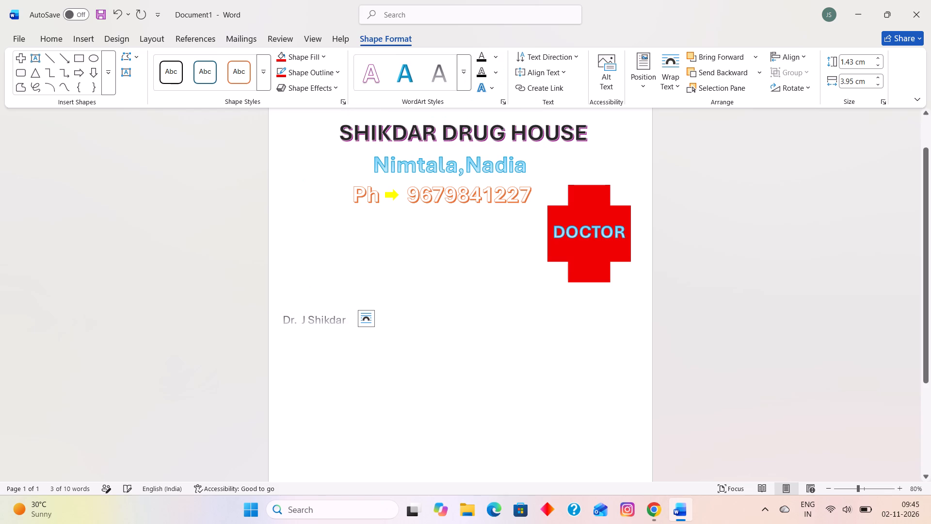
click(387, 322)
Draw a horizontal straight line about 20.85 cm long across the full page width, just below the doctor's name.
scroll(351, 339, down, 1)
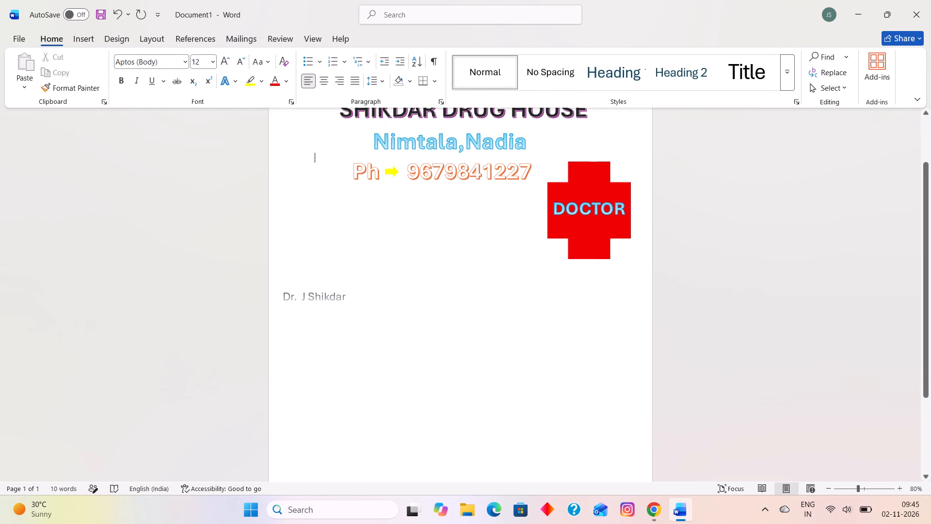
click(80, 40)
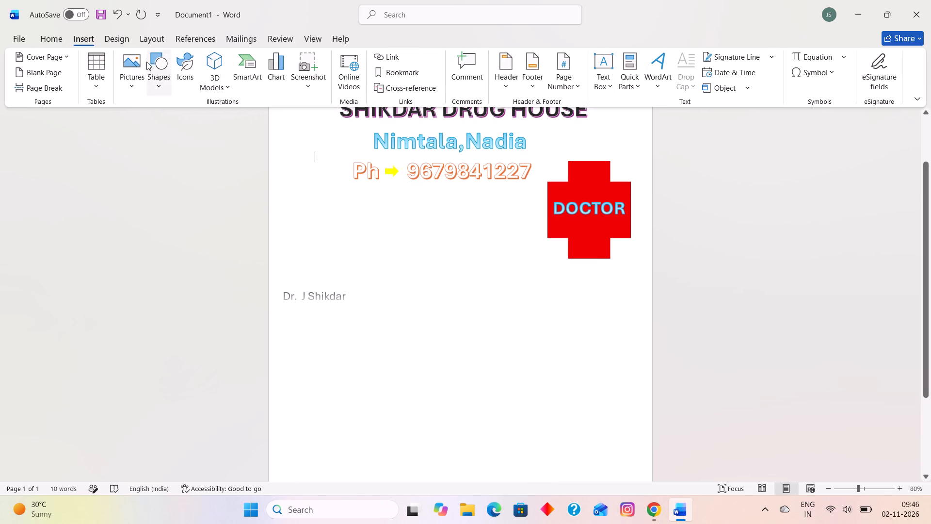
click(161, 64)
click(182, 123)
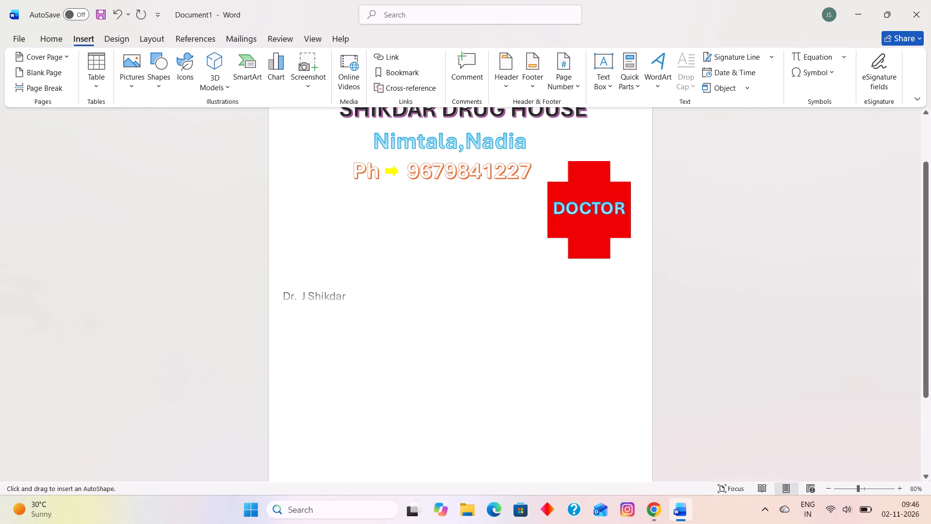
shift+drag(270, 306, 329, 302)
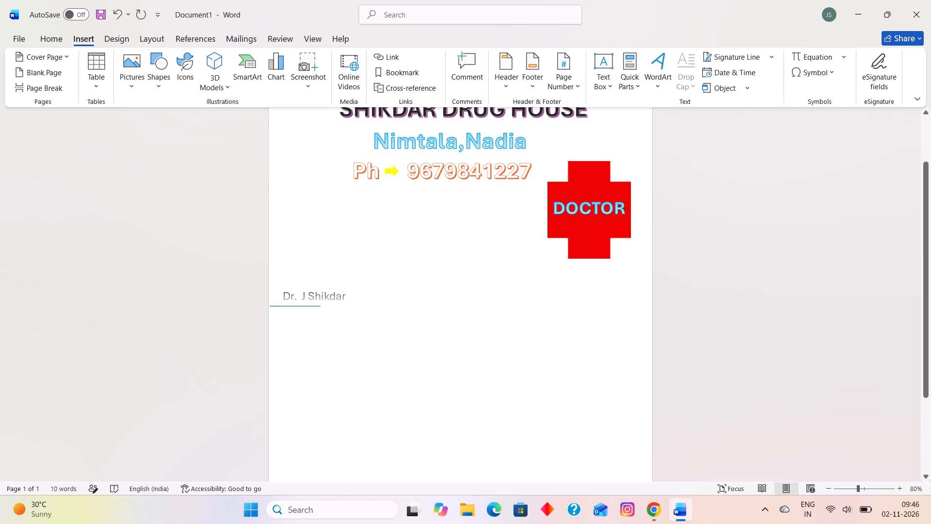
shift+drag(329, 302, 651, 292)
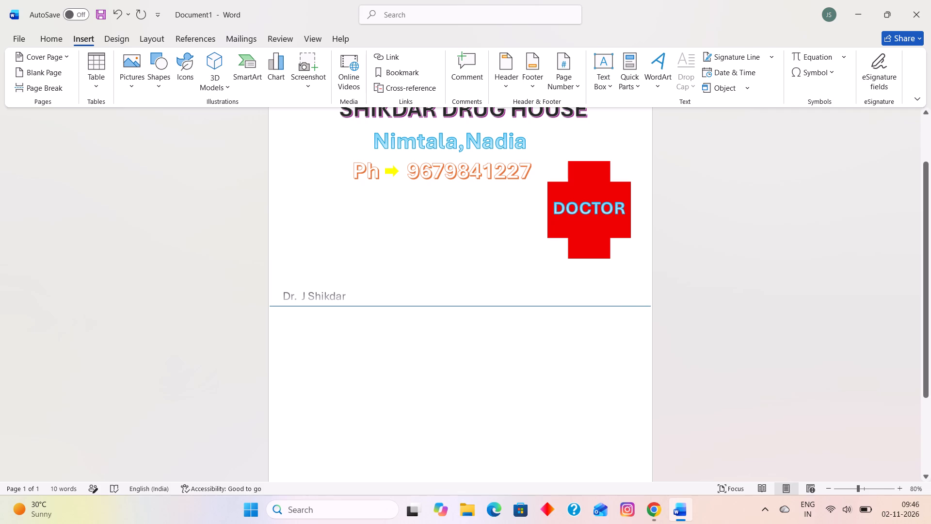
shift+drag(651, 292, 653, 291)
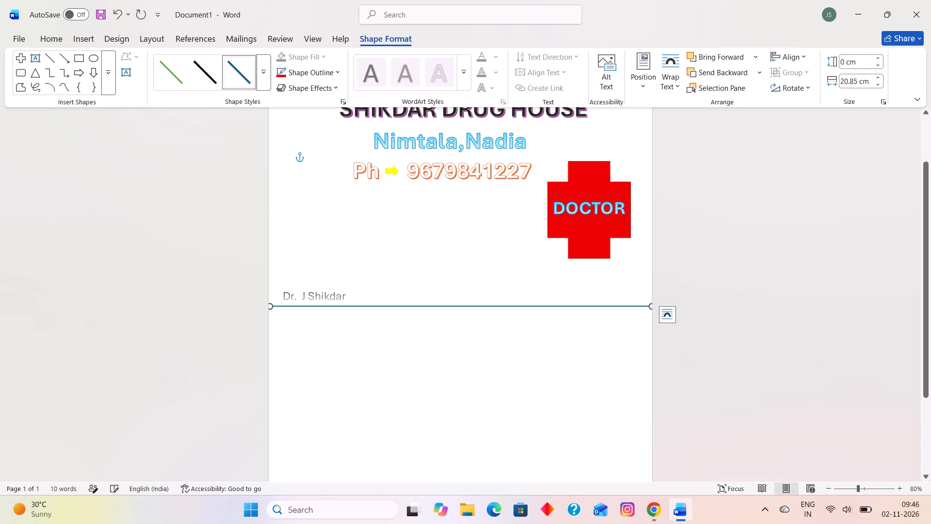
Shift the SHIKDAR DRUG HOUSE heading slightly to the right and try to nudge it upward on the page.
scroll(607, 270, up, 4)
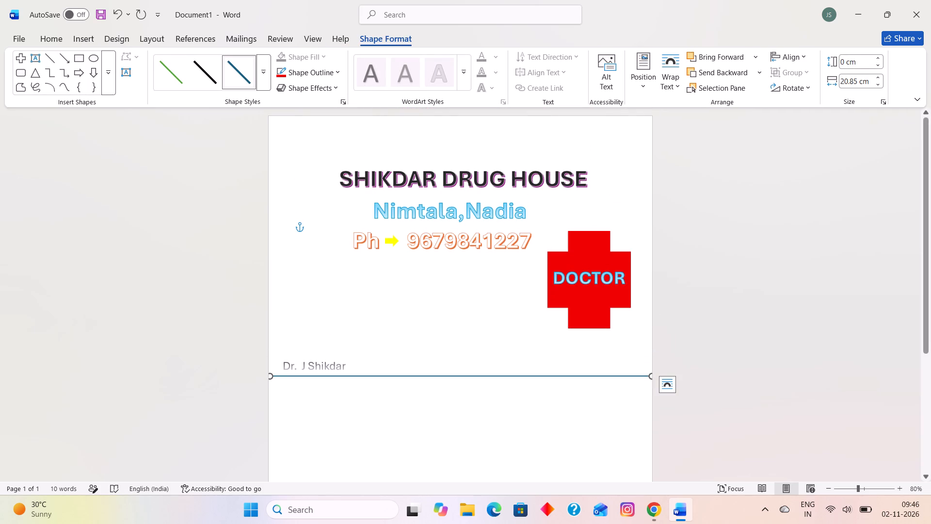
click(415, 181)
click(418, 162)
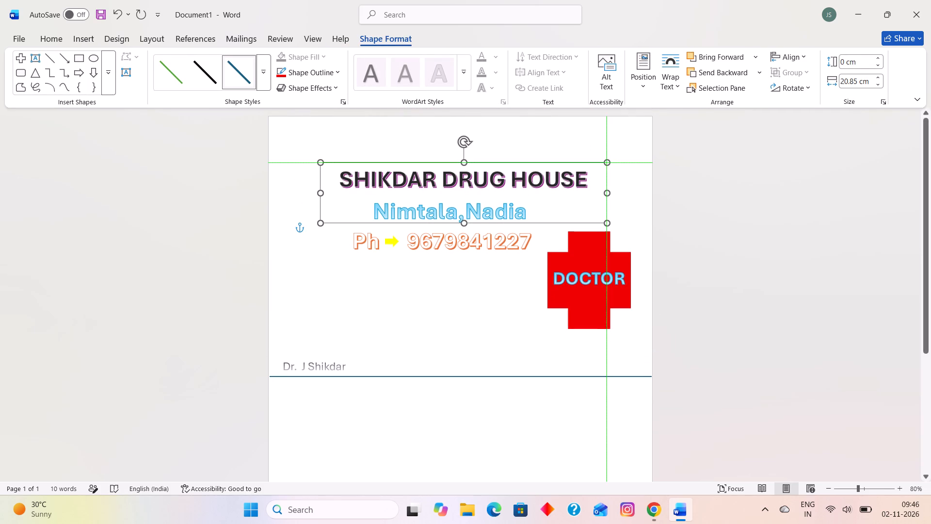
drag(417, 162, 413, 152)
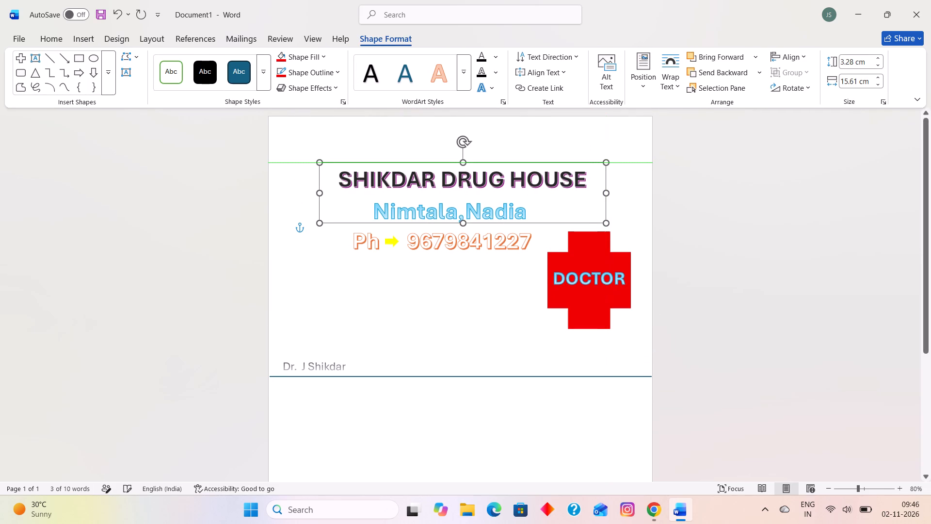
drag(413, 152, 424, 158)
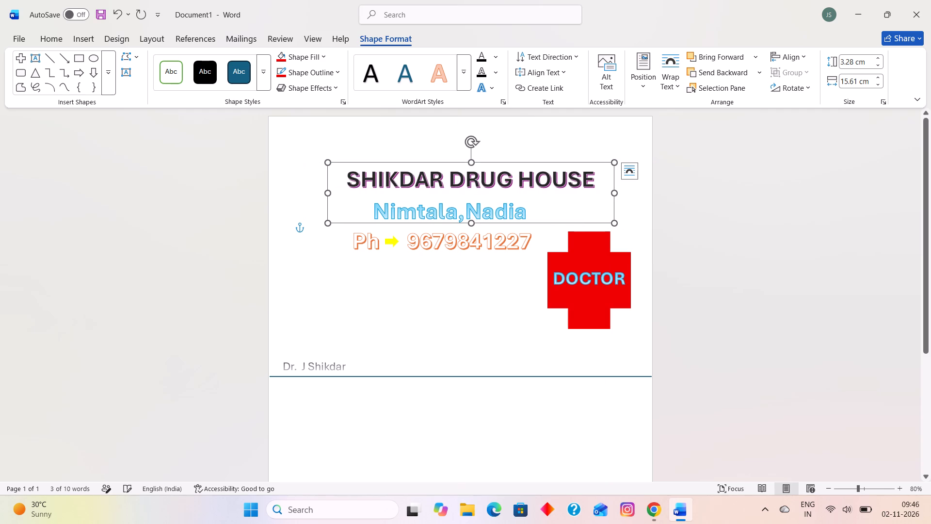
key(Up)
key(Up)
key(Up)
key(Up)
key(Up)
key(Up)
key(Up)
key(Up)
key(Up)
key(Up)
key(Up)
key(Up)
key(Up)
key(Up)
key(Up)
key(Up)
key(Up)
key(Up)
key(Up)
key(Up)
key(Up)
key(Up)
key(Up)
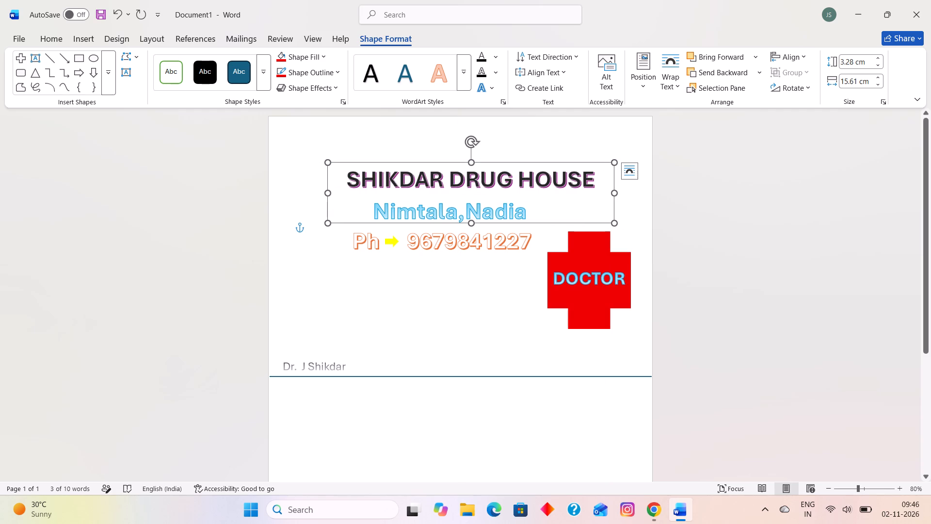
click(428, 218)
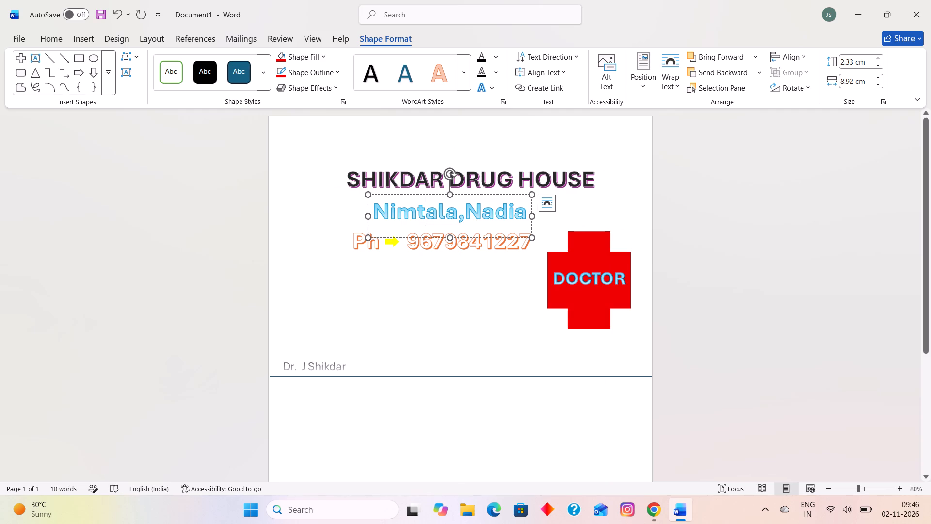
click(706, 238)
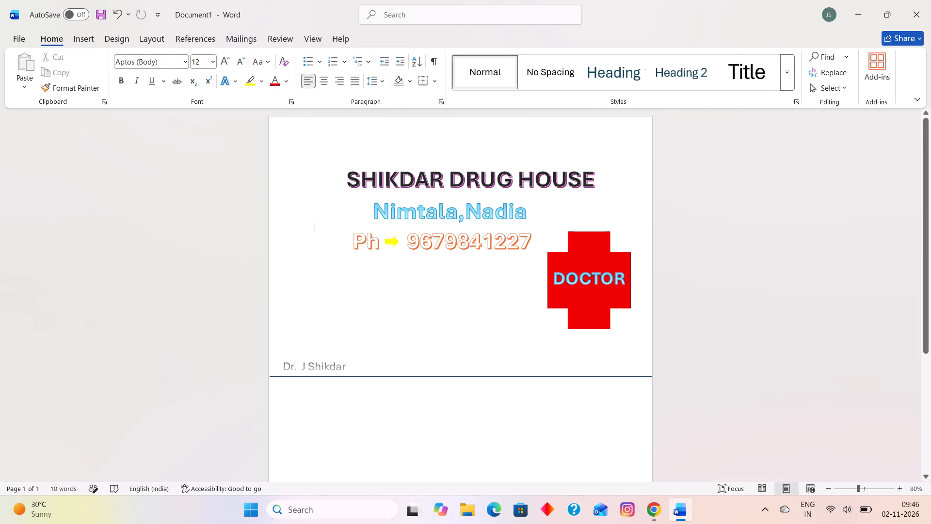
Raise the doctor's name WordArt to just beneath the level of the red cross's lower edge.
scroll(476, 411, down, 2)
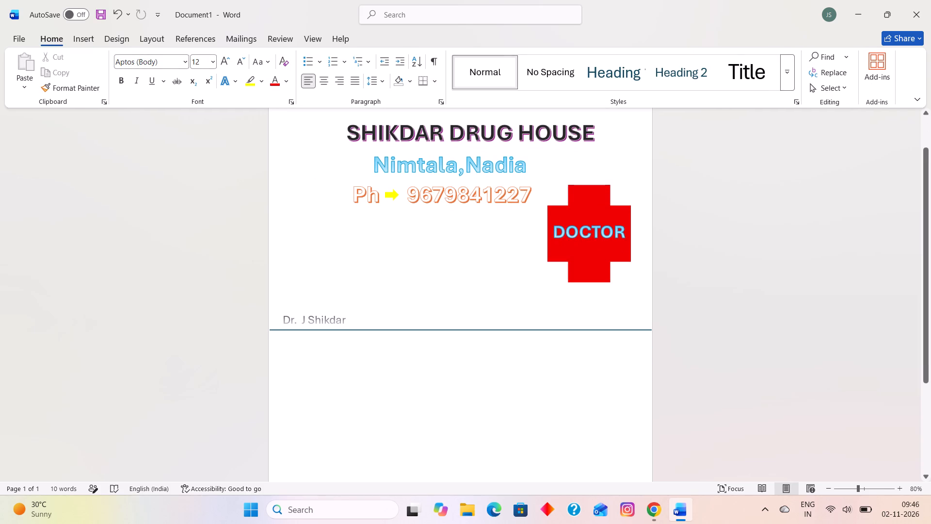
click(320, 317)
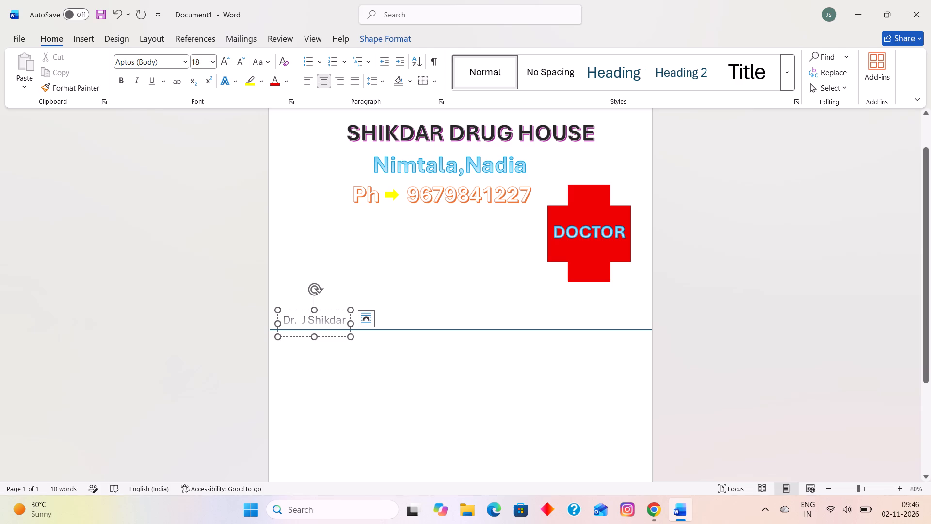
drag(327, 309, 329, 280)
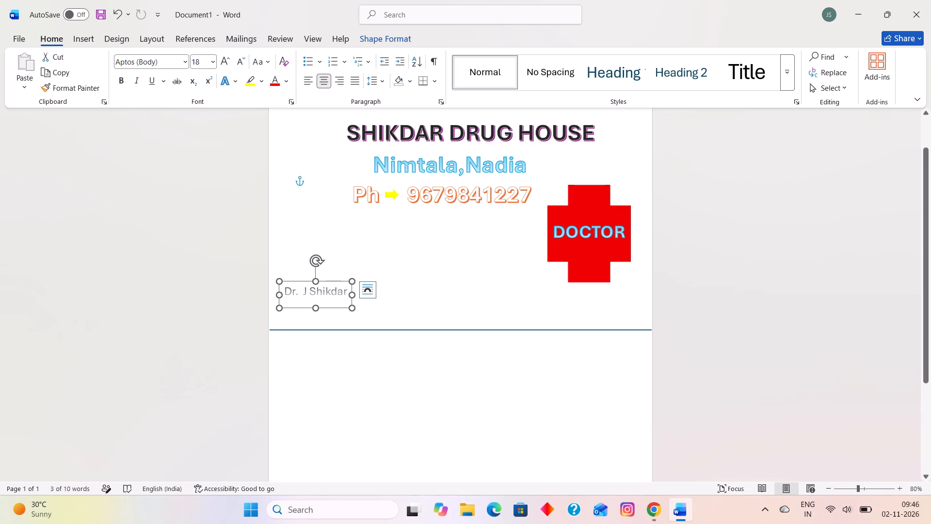
Move the horizontal line up so it sits directly beneath the doctor's name.
click(349, 330)
key(Up)
key(Up)
key(Up)
key(Up)
key(Up)
key(Up)
key(Up)
key(Up)
key(Up)
key(Up)
key(Up)
key(Up)
key(Up)
key(Up)
key(Up)
key(Up)
key(Up)
key(Up)
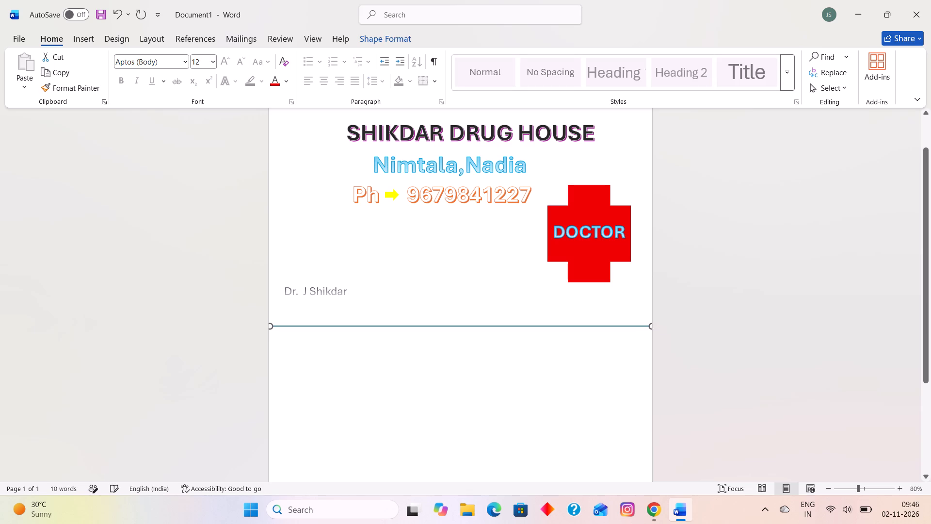
key(Down)
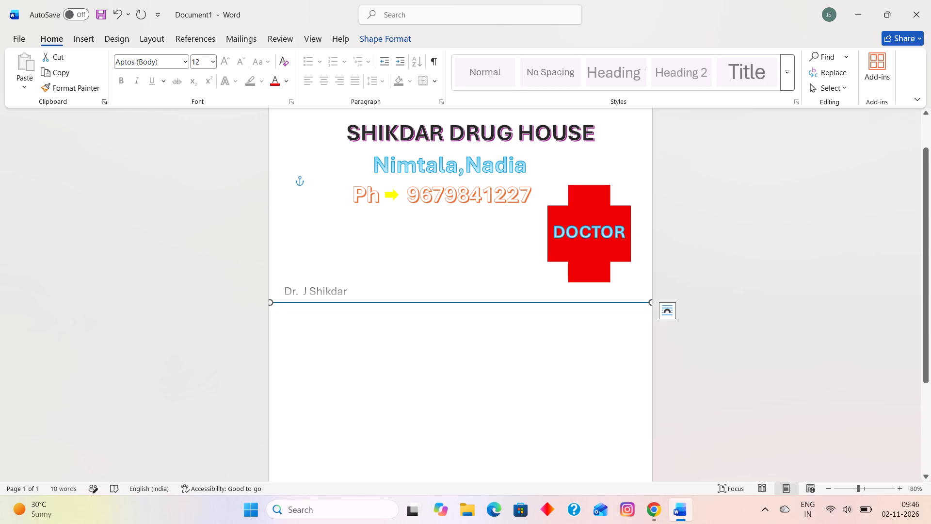
Nudge the doctor's name WordArt slightly closer to the page's left edge.
click(298, 289)
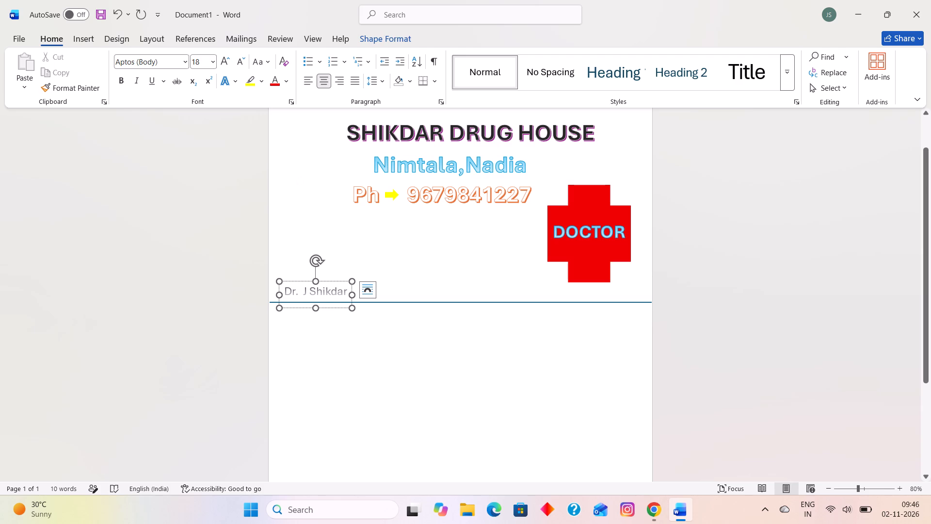
key(Left)
key(Left)
key(Left)
key(Left)
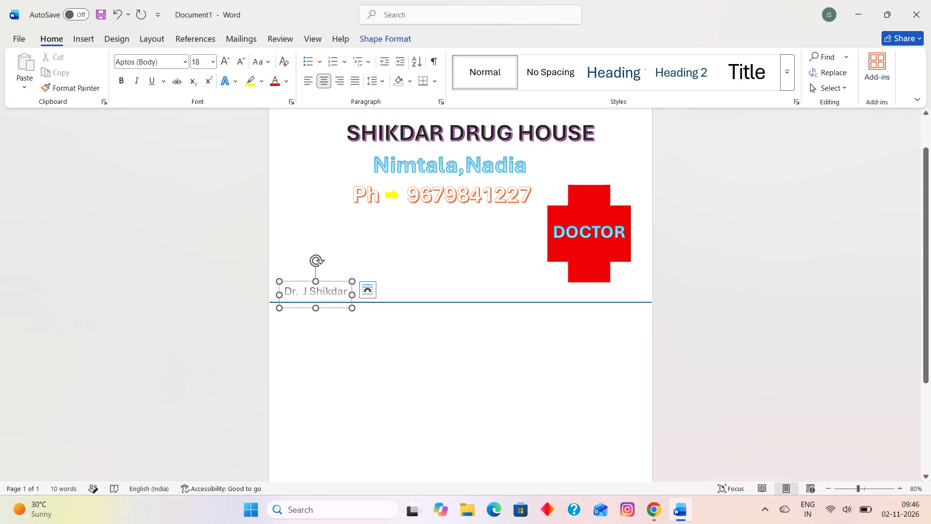
click(299, 281)
key(Left)
key(Left)
key(Left)
key(Left)
key(Left)
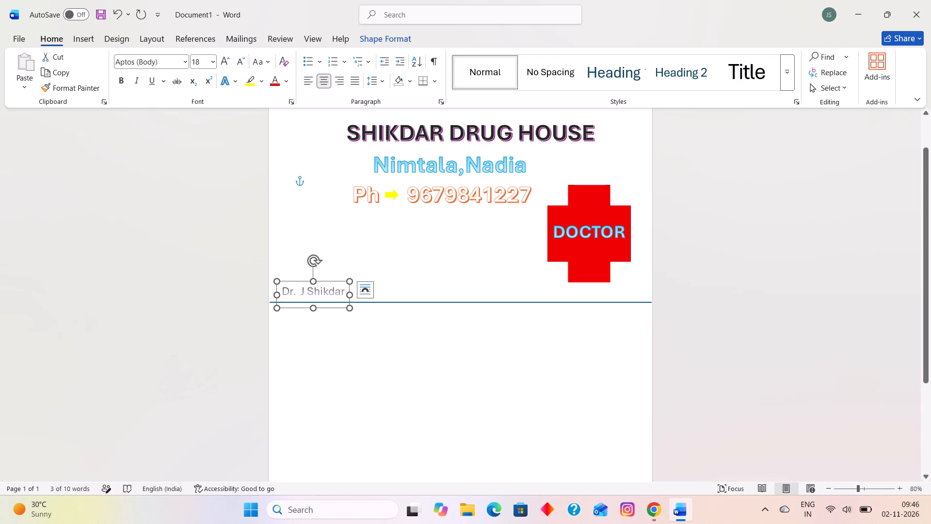
click(442, 251)
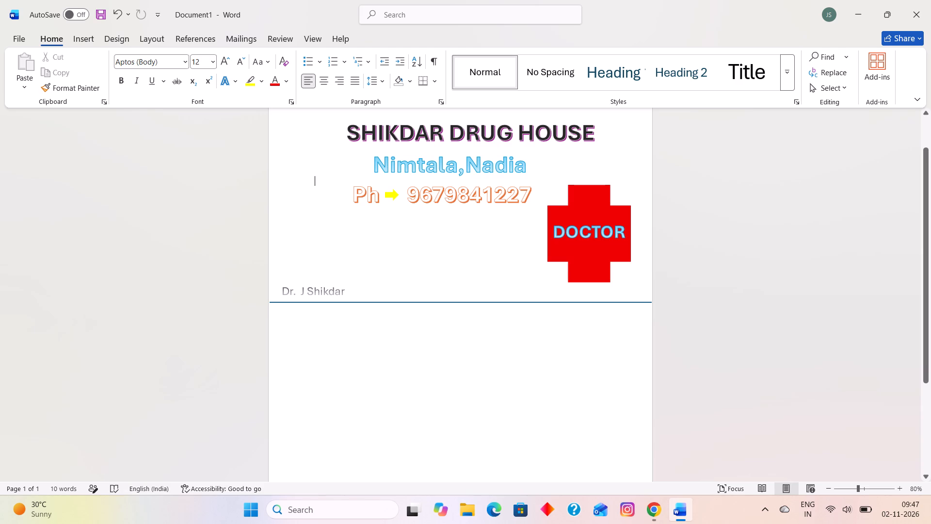
Insert a WordArt in the purple style with a hard shadow, containing the text "Rx.".
click(82, 39)
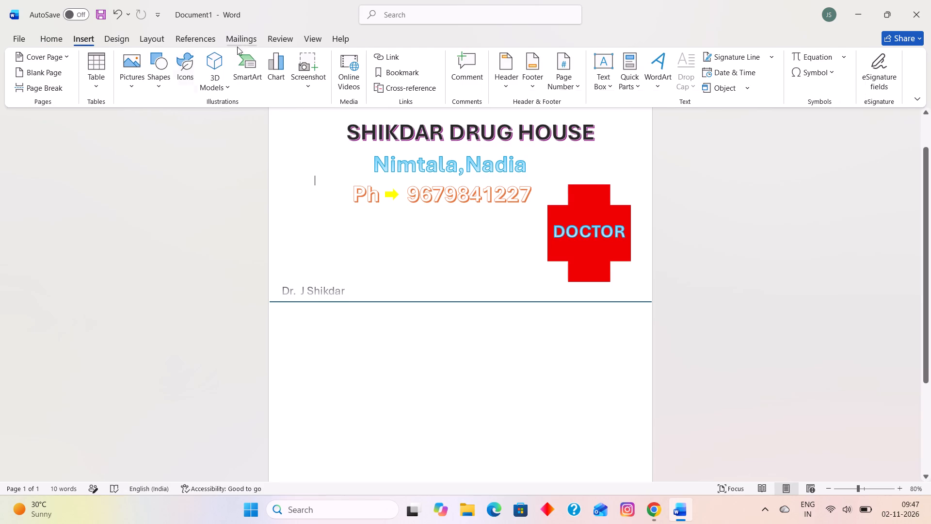
click(148, 68)
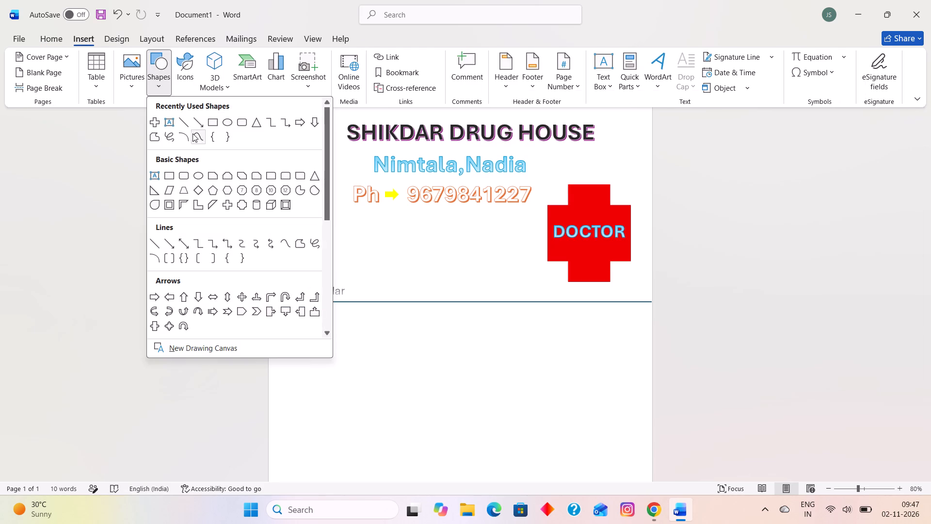
click(651, 67)
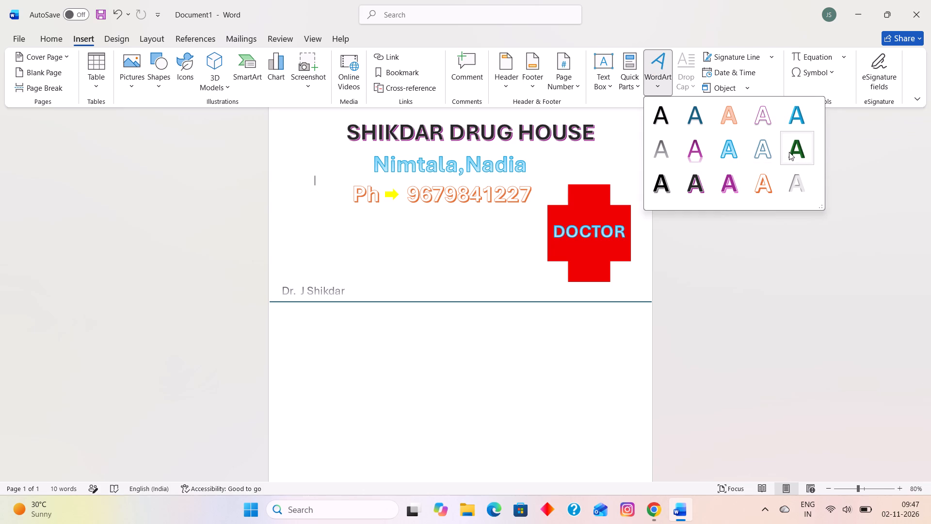
click(728, 189)
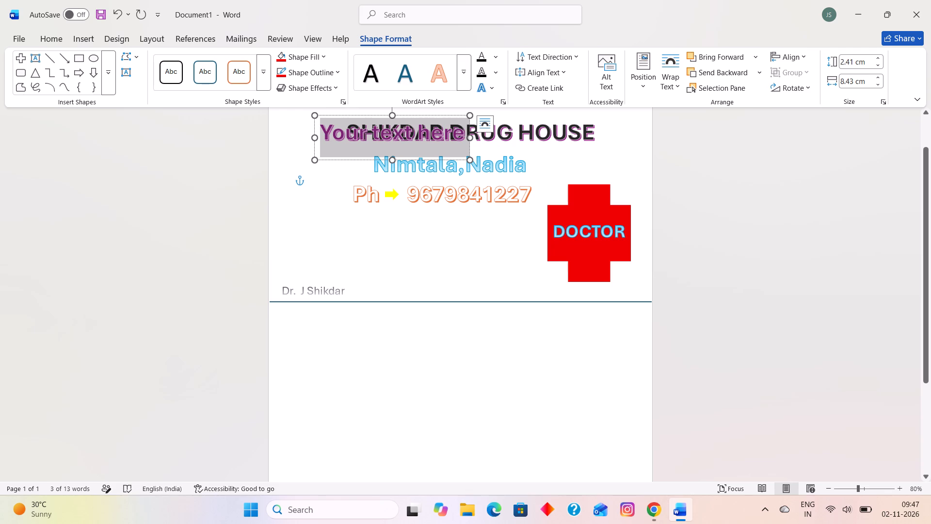
key(shift+r)
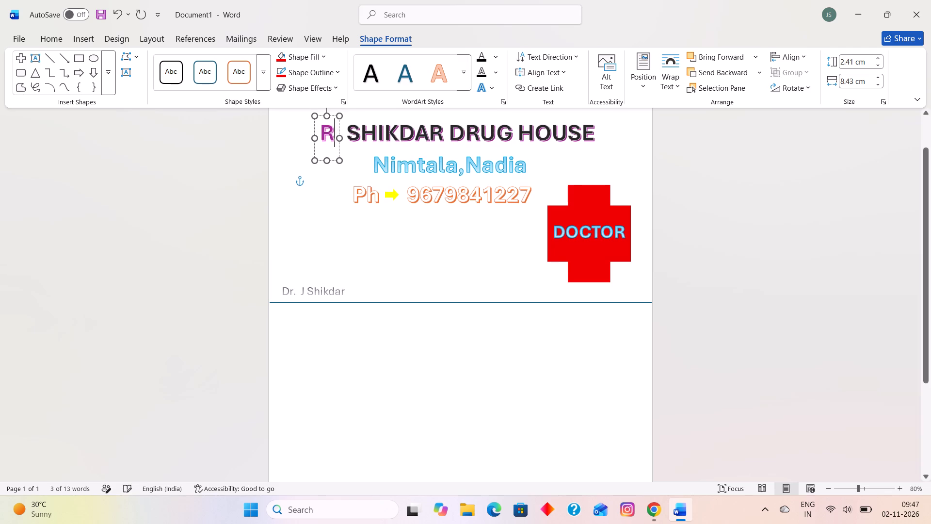
key(shift+x)
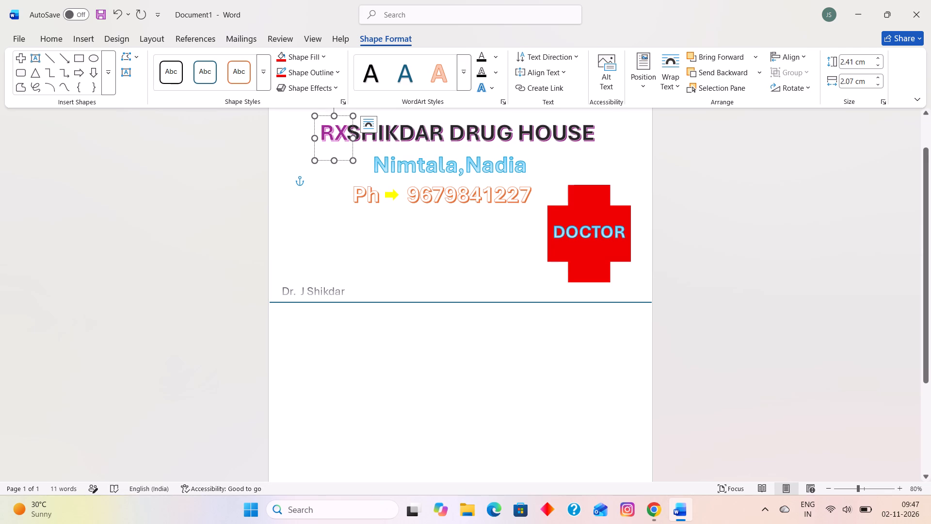
key(BackSpace)
key(shift+x)
key(BackSpace)
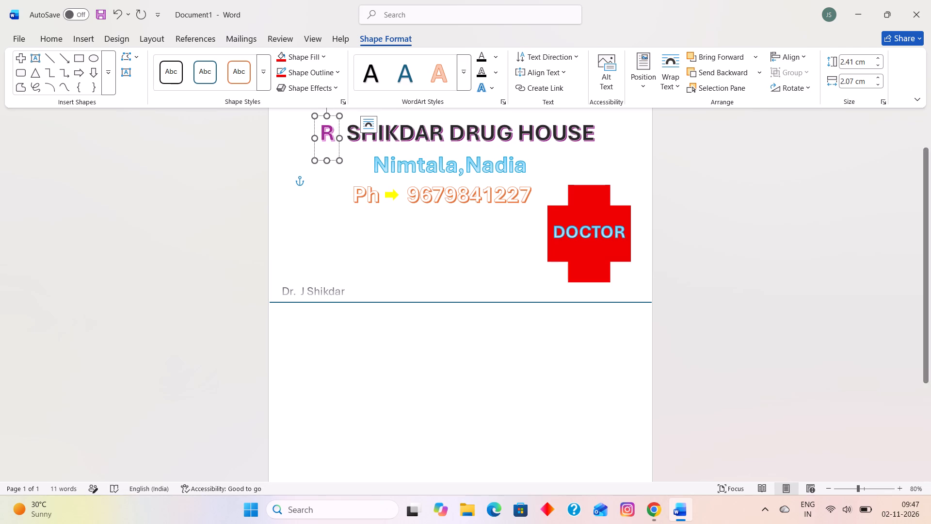
key(x)
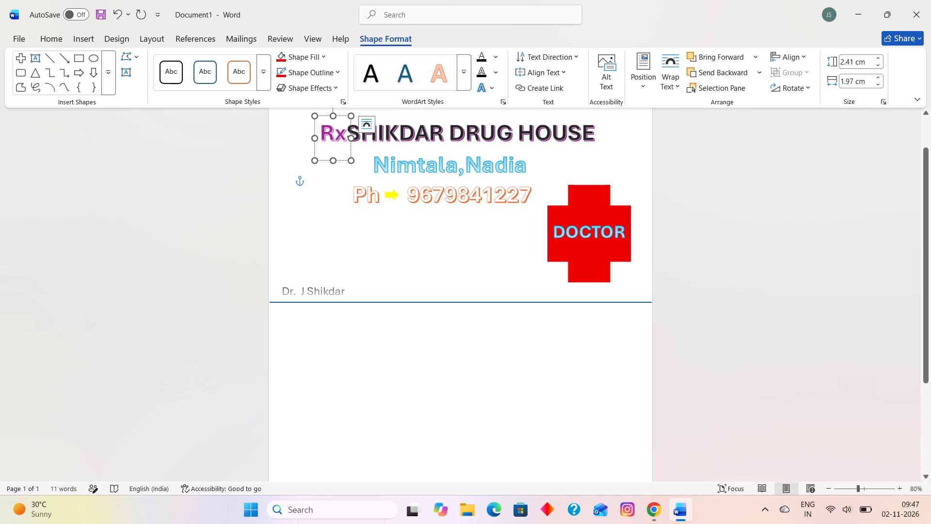
key(period)
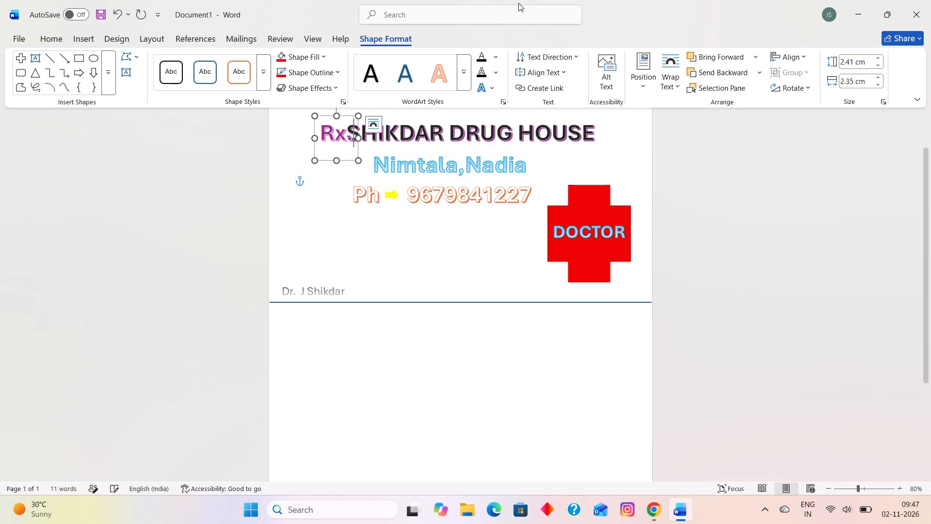
Move the Rx. WordArt directly beneath the horizontal line, close to the page's left edge.
drag(348, 115, 347, 132)
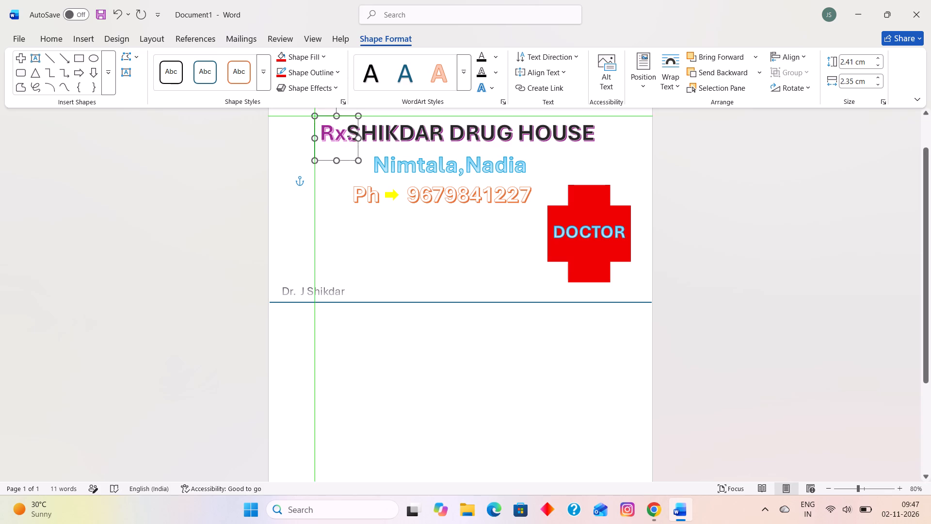
drag(347, 132, 305, 305)
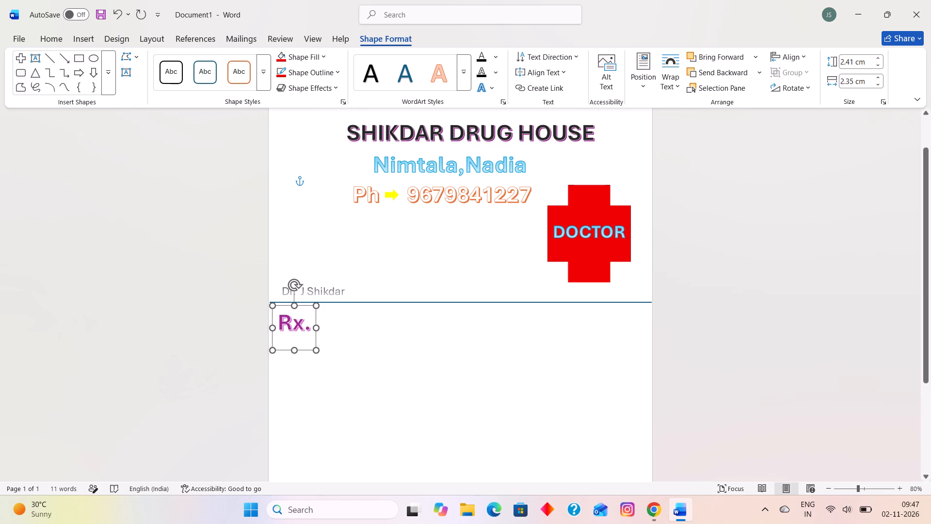
drag(305, 305, 305, 301)
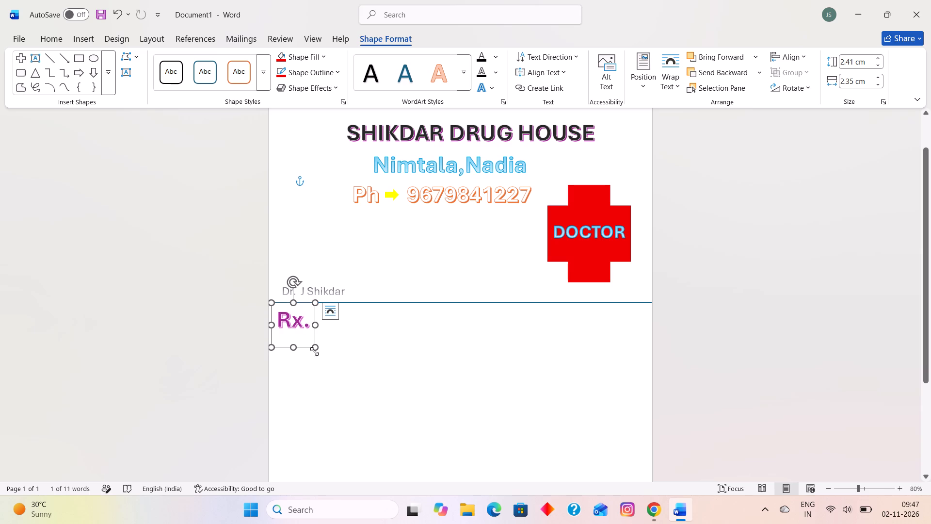
Resize the Rx. WordArt box to about 2.38 cm high by 2.43 cm wide and set its text size to 28.
click(315, 347)
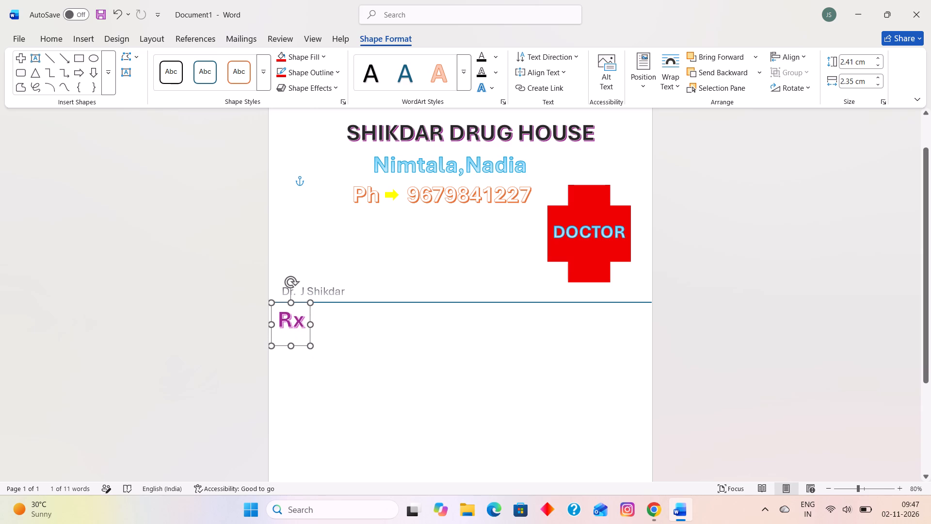
drag(311, 325, 281, 320)
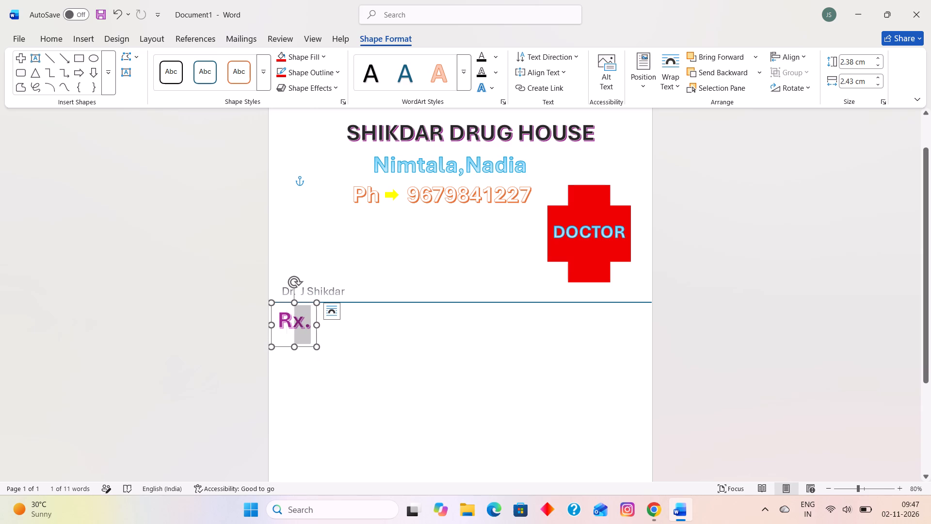
drag(281, 320, 262, 320)
click(359, 284)
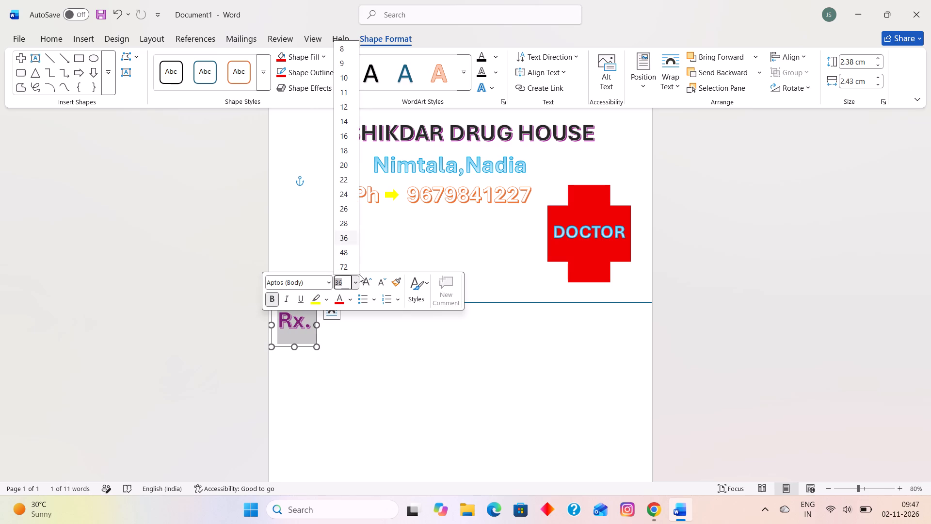
click(348, 226)
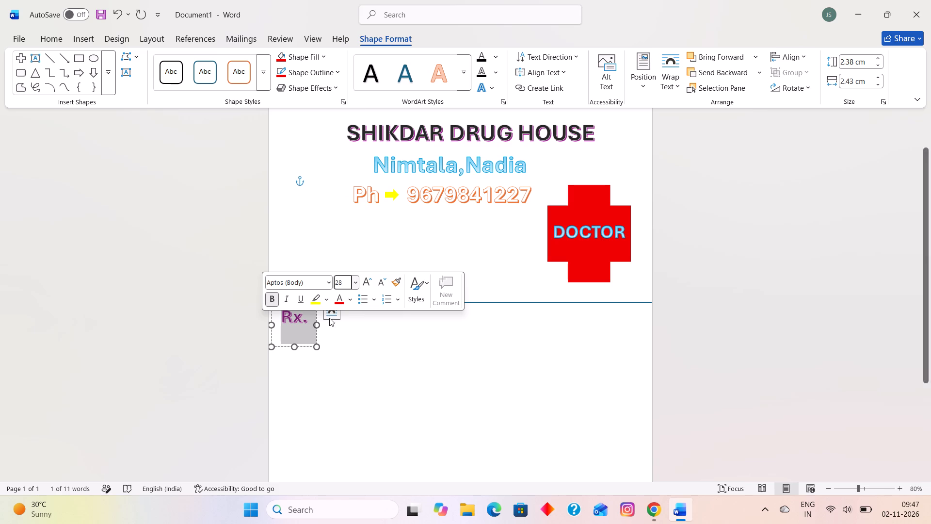
click(345, 335)
Nudge the Rx. WordArt slightly closer to the page's left edge, just under the dividing line.
click(293, 320)
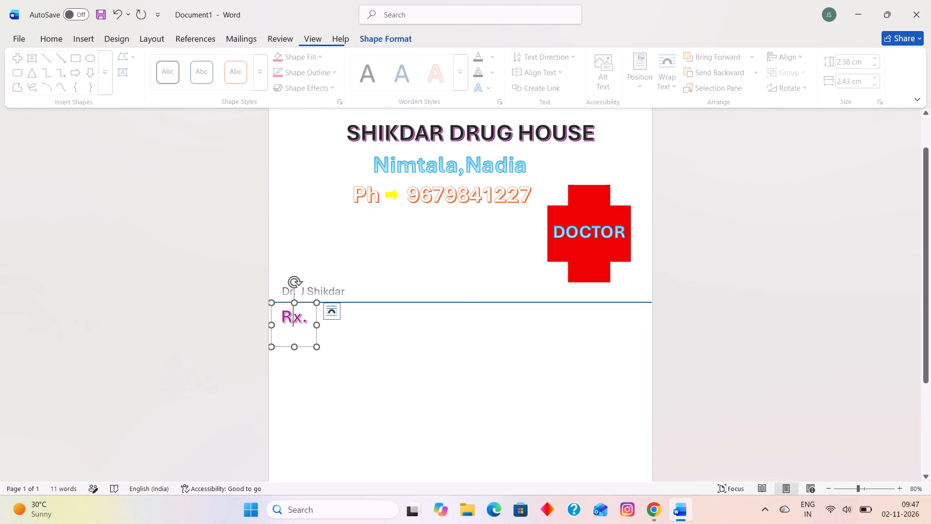
drag(305, 300, 300, 300)
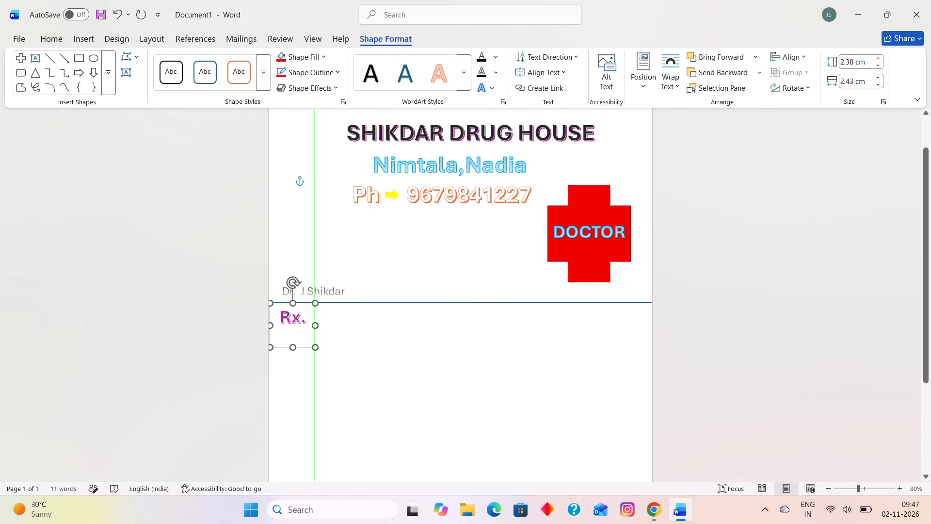
drag(300, 300, 300, 300)
click(417, 250)
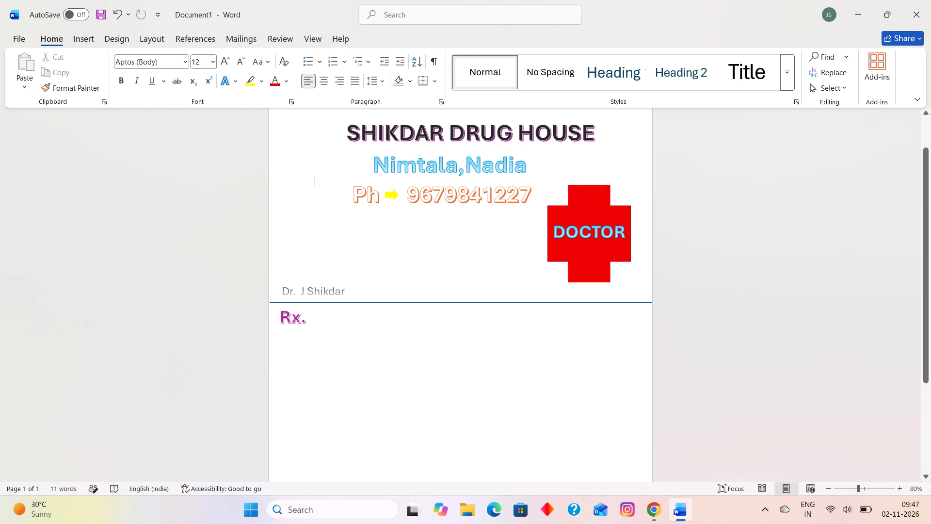
Review the letterhead page from the headings down to the blank area below Rx.
scroll(400, 331, up, 5)
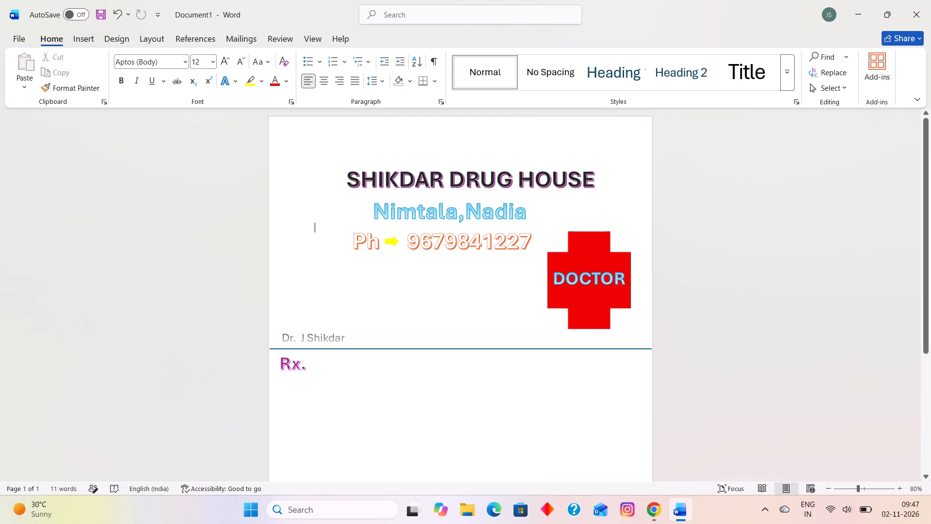
scroll(400, 330, down, 13)
scroll(401, 322, up, 4)
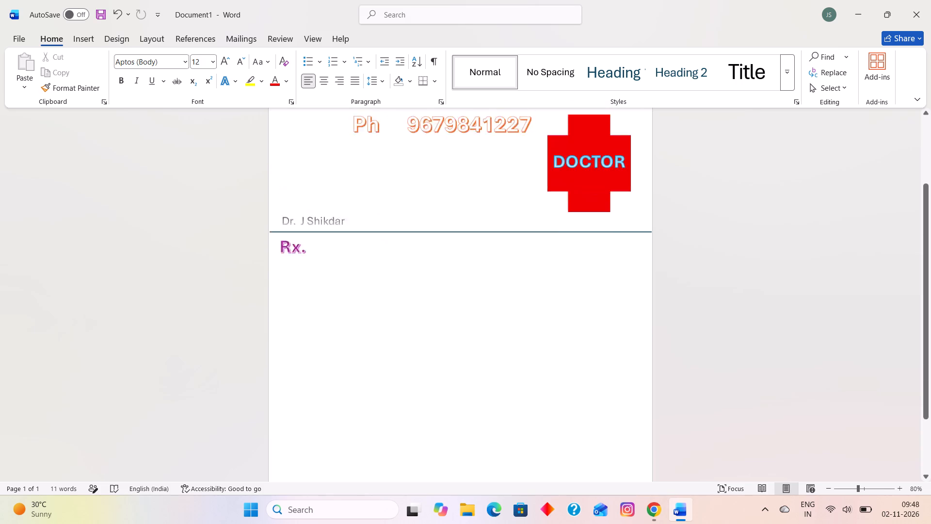
scroll(401, 322, up, 7)
scroll(401, 321, down, 2)
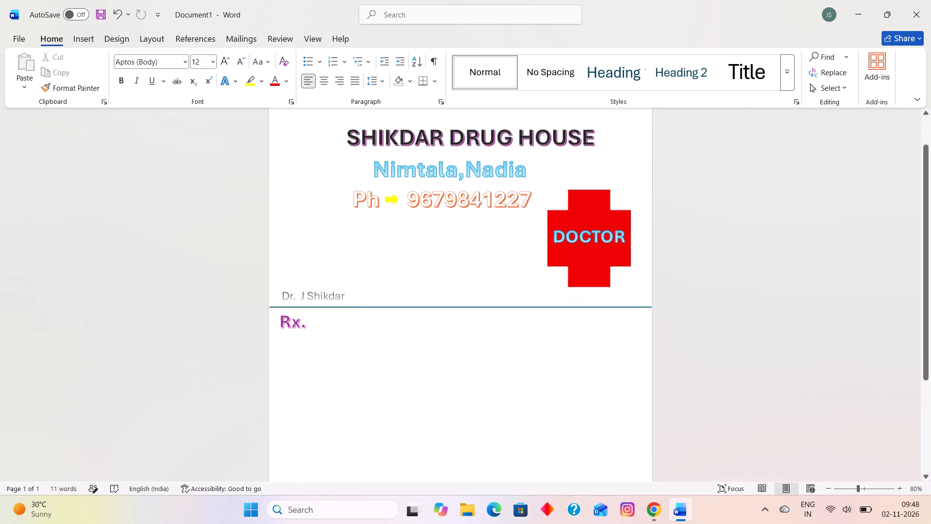
scroll(400, 307, up, 4)
scroll(400, 283, down, 4)
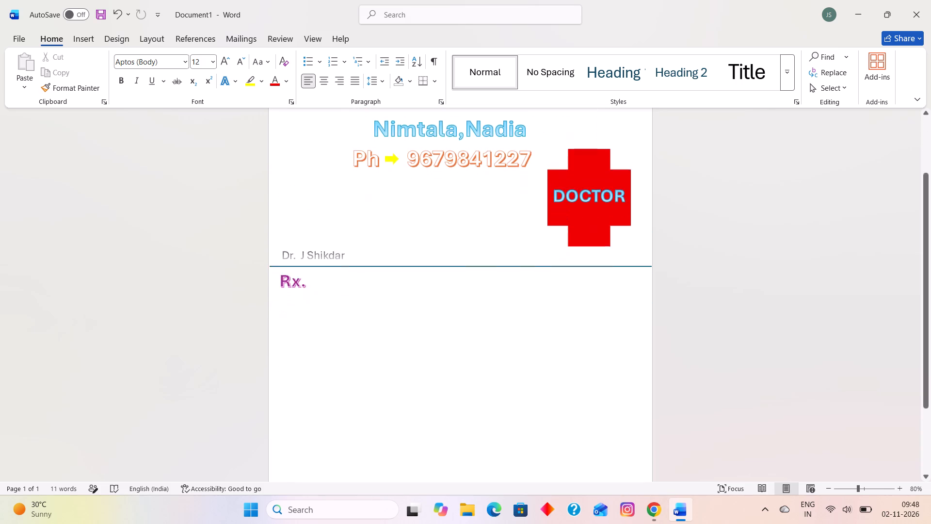
scroll(400, 283, down, 6)
scroll(400, 280, up, 11)
scroll(400, 280, down, 6)
scroll(400, 280, up, 8)
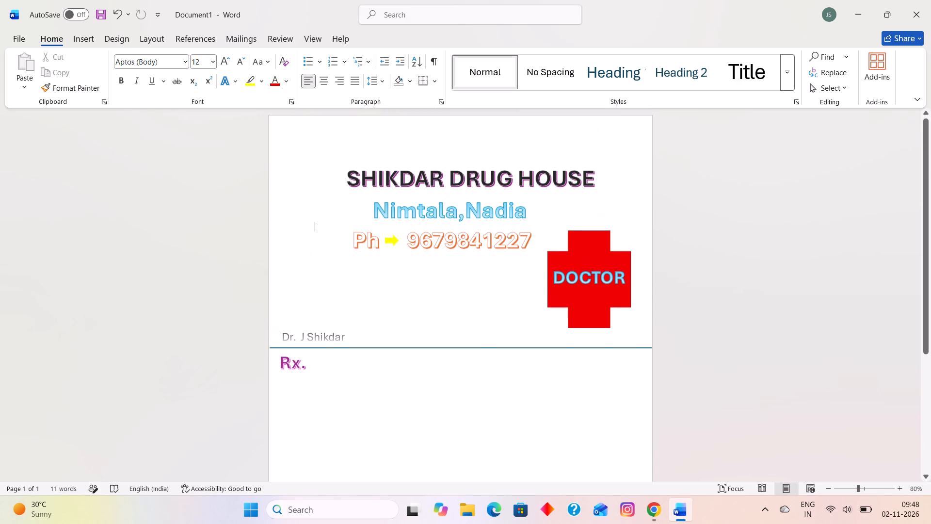
scroll(400, 280, up, 2)
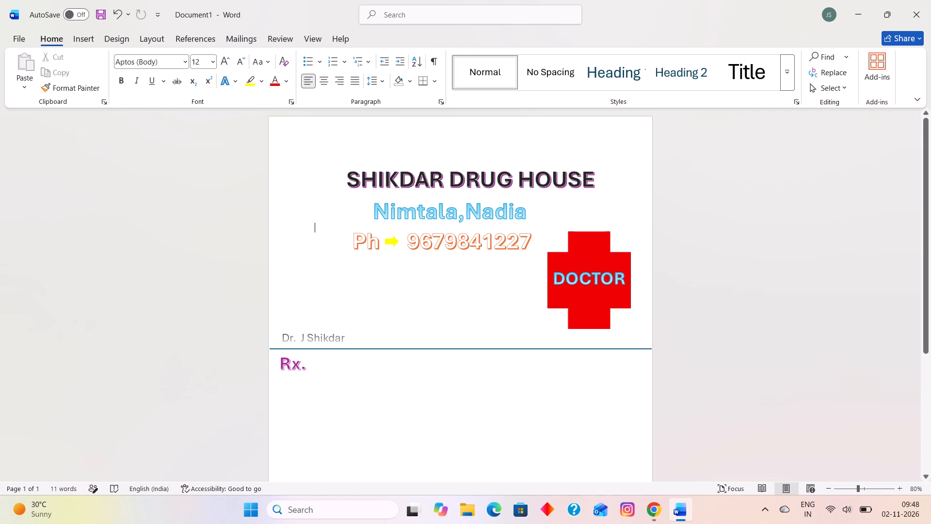
Save the document as "precption" in the OneDrive Documents folder.
click(100, 15)
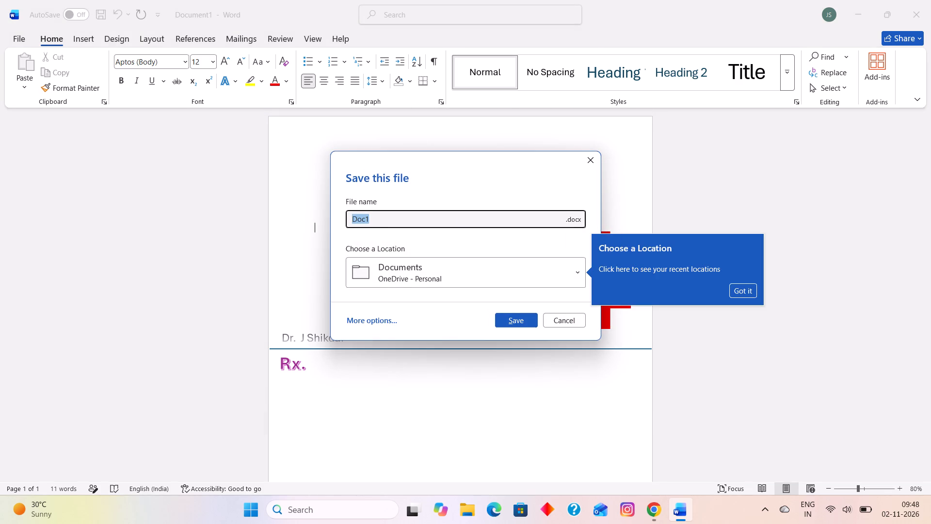
key(BackSpace)
text(precptiom)
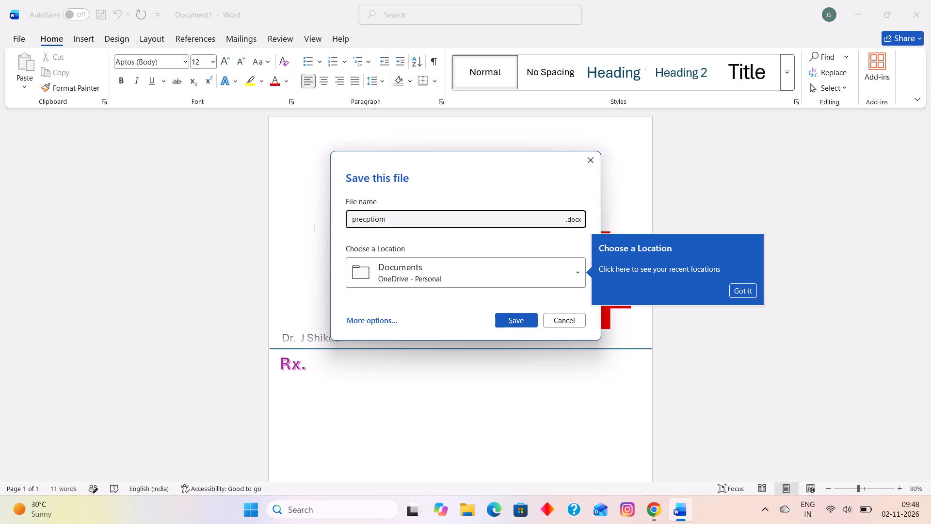
key(BackSpace)
key(n)
key(Return)
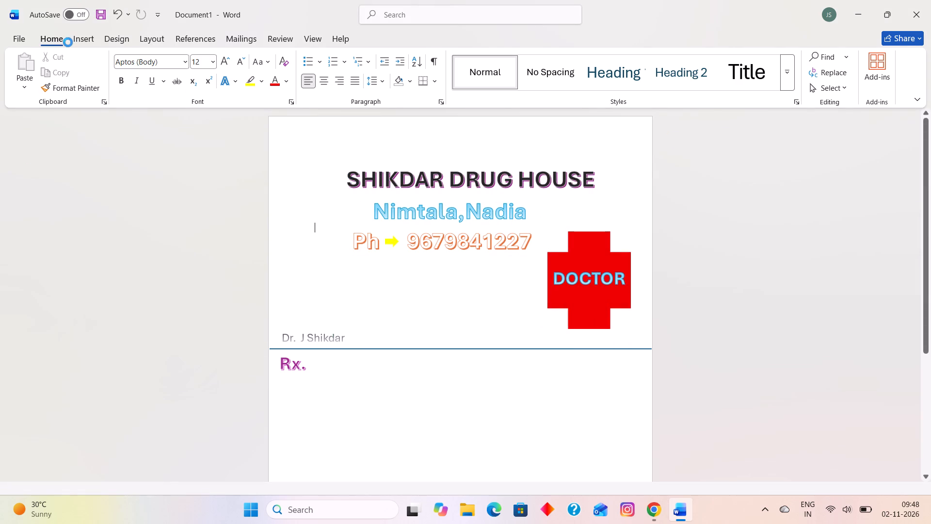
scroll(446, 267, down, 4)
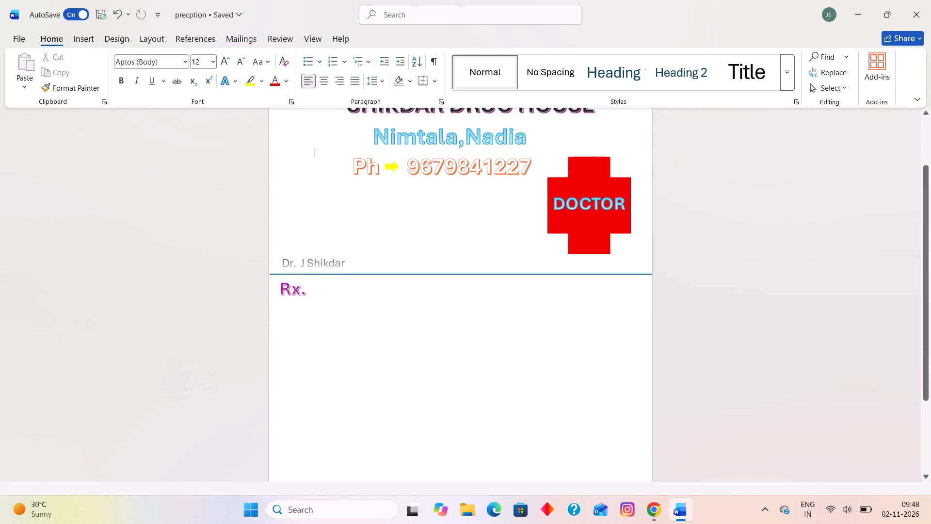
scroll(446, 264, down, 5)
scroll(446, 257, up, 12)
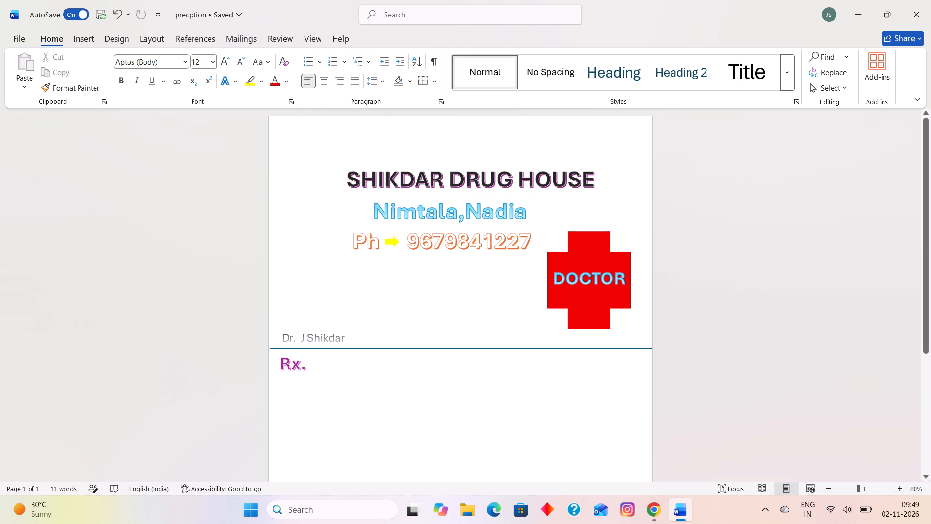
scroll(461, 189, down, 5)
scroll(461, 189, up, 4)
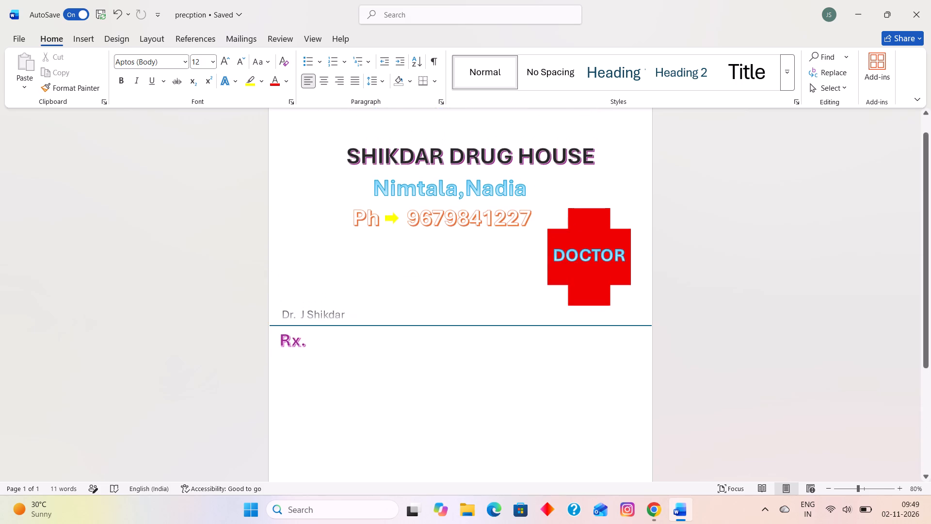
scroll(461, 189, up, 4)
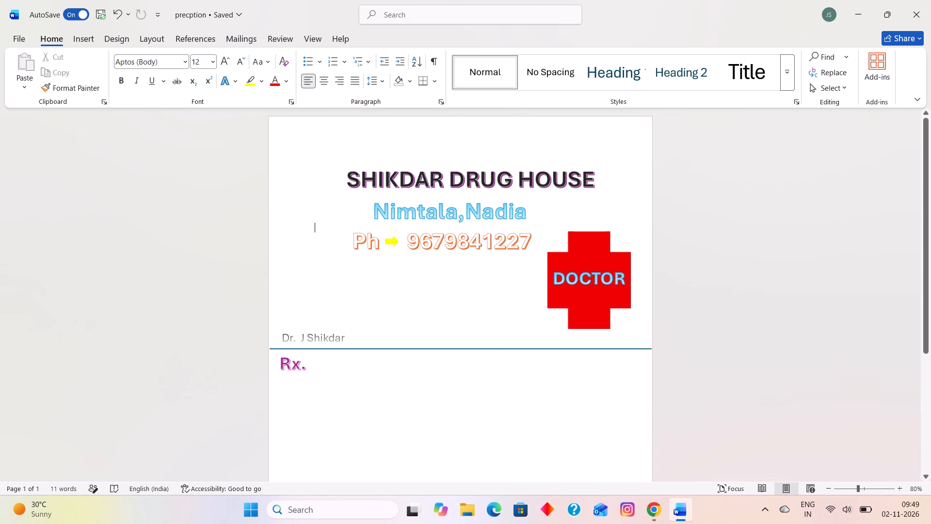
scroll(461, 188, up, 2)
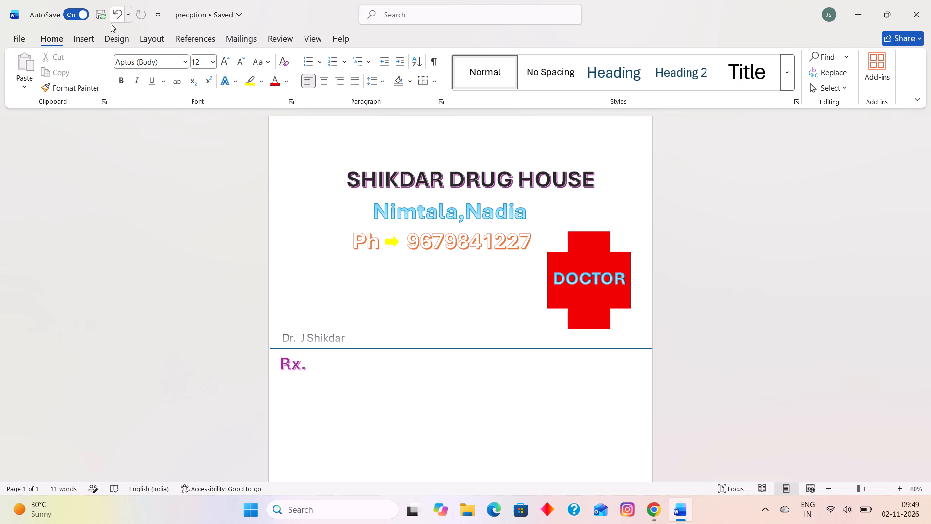
Create a new blank document.
click(25, 40)
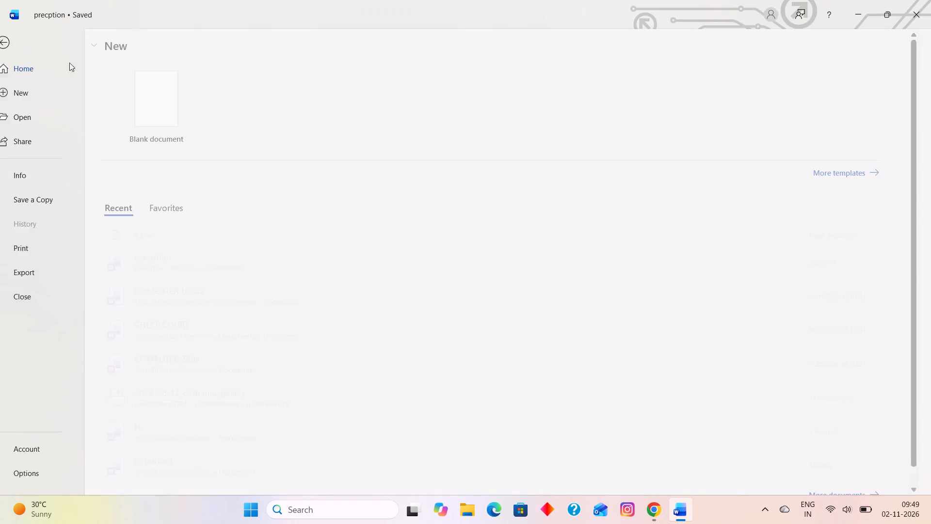
click(167, 94)
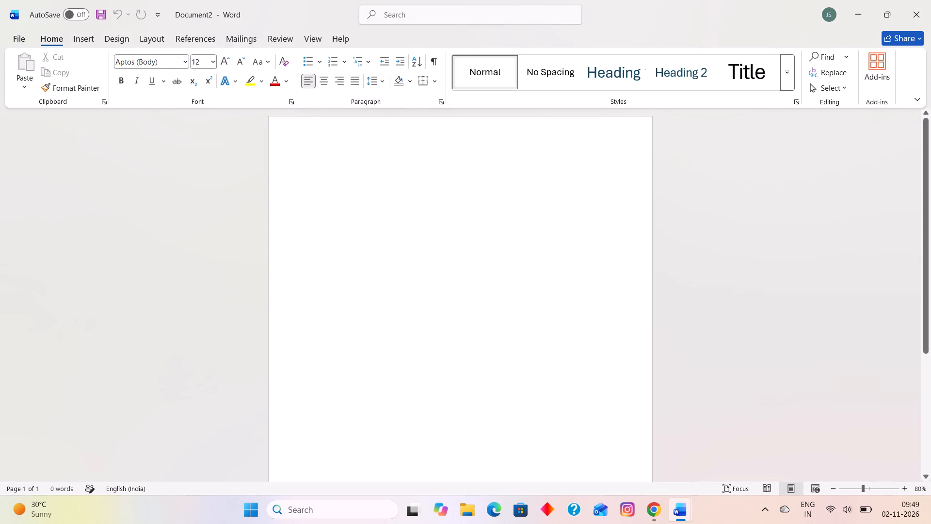